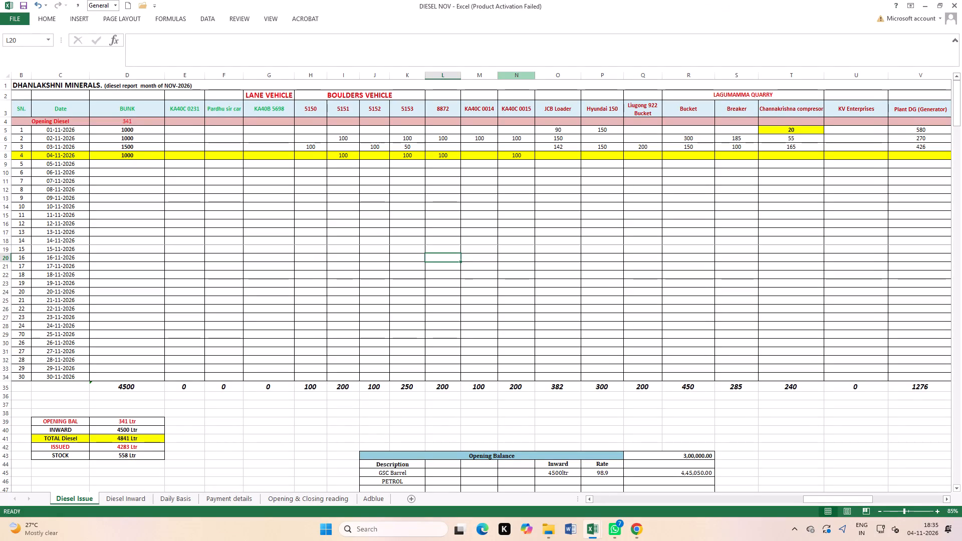
Close the DIESEL NOV workbook and save its changes.
click(961, 0)
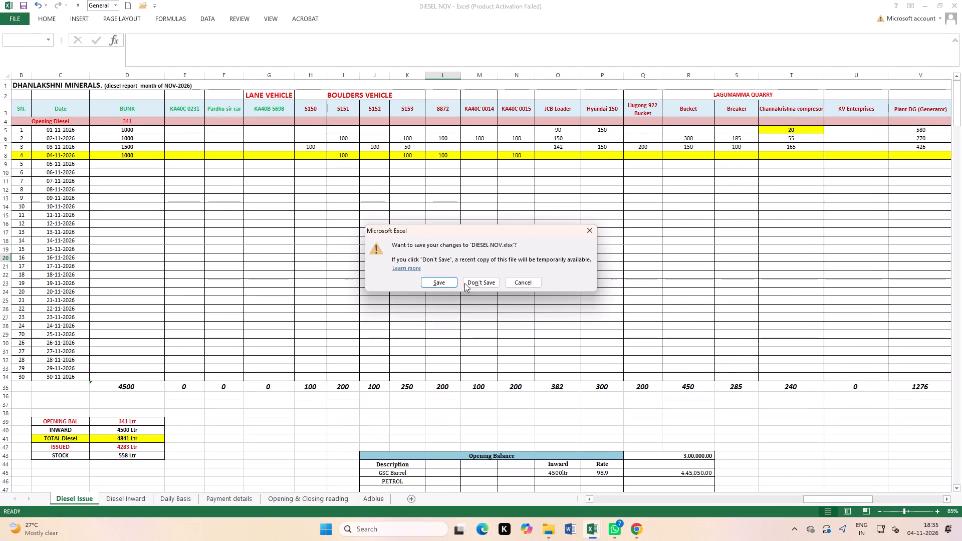
click(444, 281)
Close the next open workbook without saving its changes.
scroll(319, 265, down, 5)
click(961, 0)
click(480, 282)
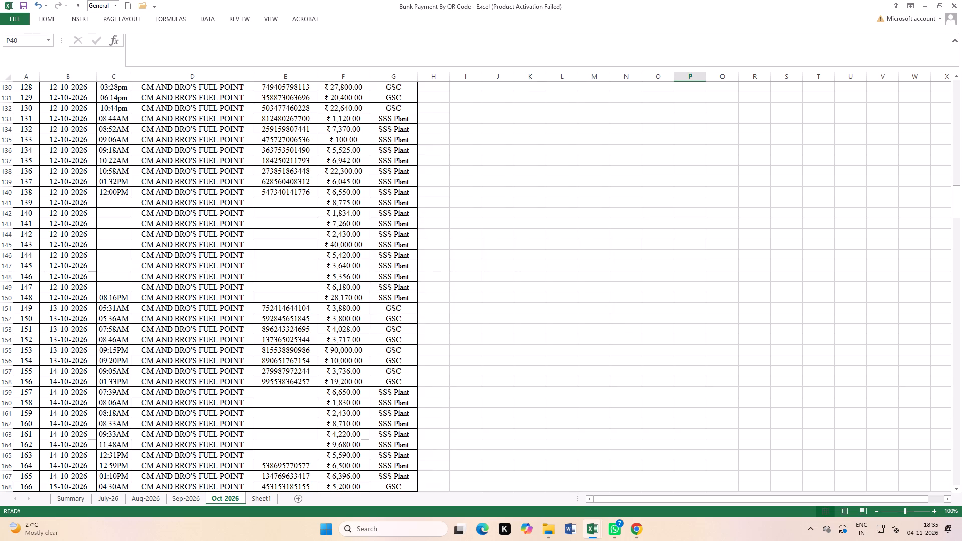
Open the Diesel sep-26 workbook from the Minerals > Diesel folder on the USB drive.
click(546, 536)
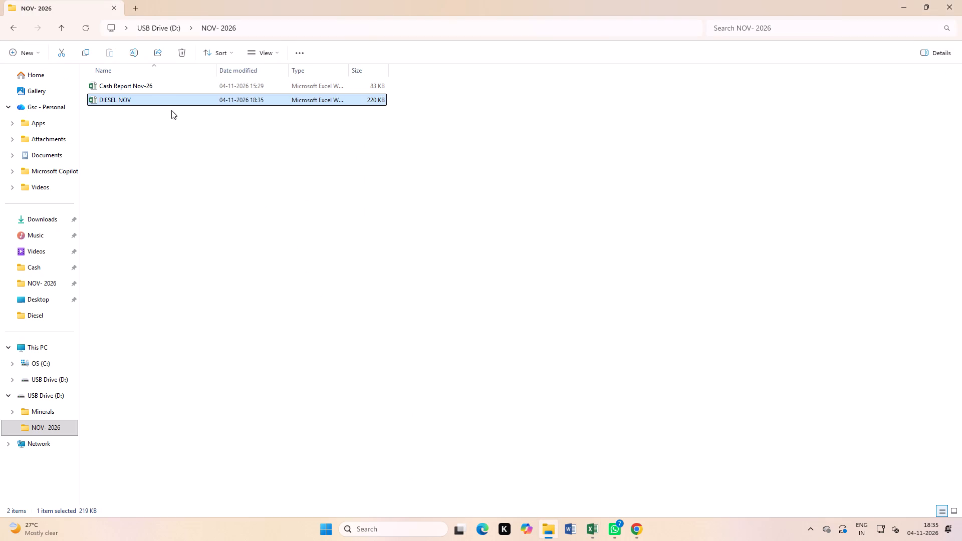
click(62, 420)
click(58, 414)
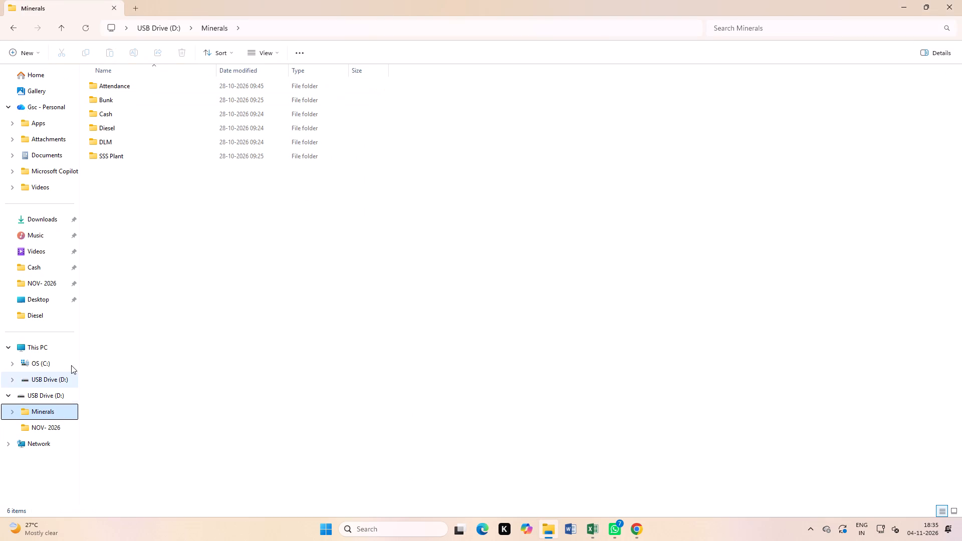
double_click(106, 129)
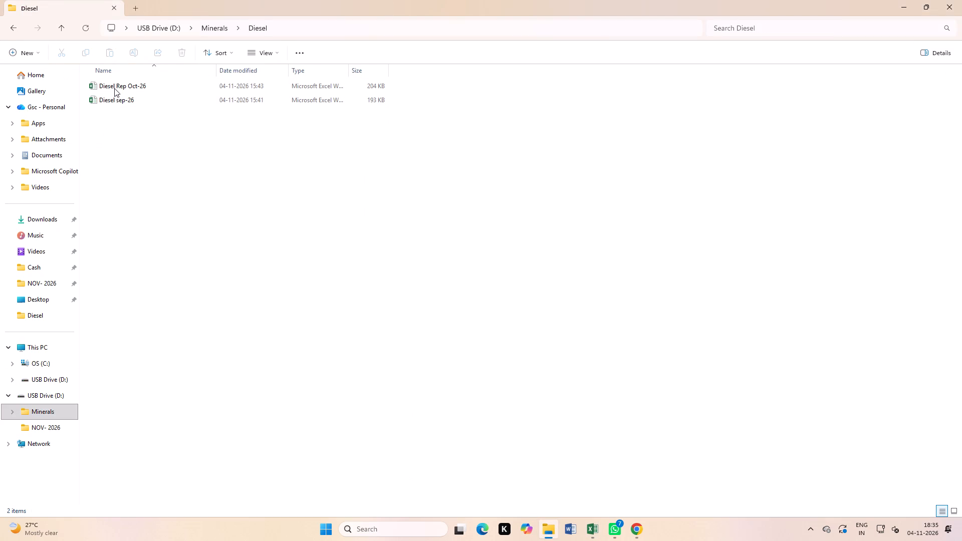
double_click(119, 98)
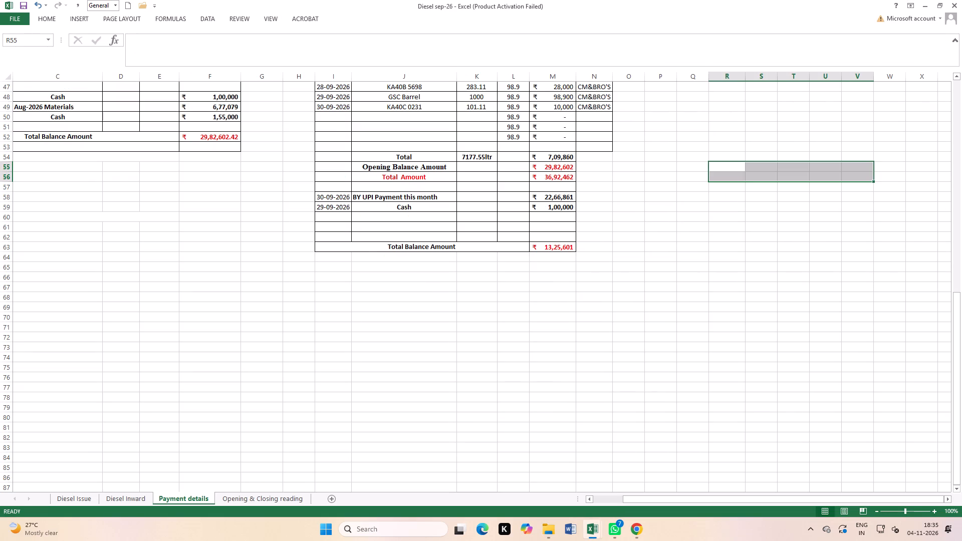
Examine the September fuel payment tables and balance amounts in the Payment details sheet.
scroll(349, 301, up, 5)
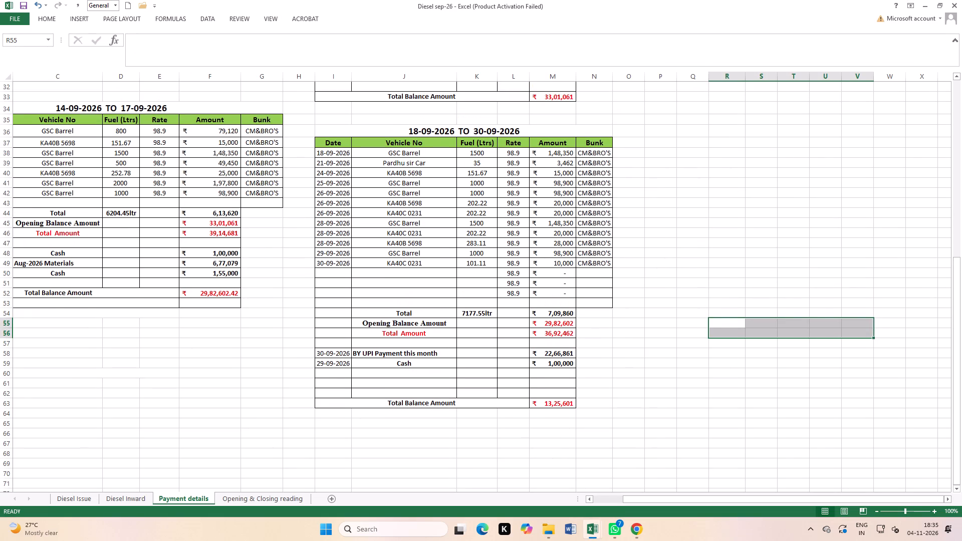
drag(673, 496, 583, 481)
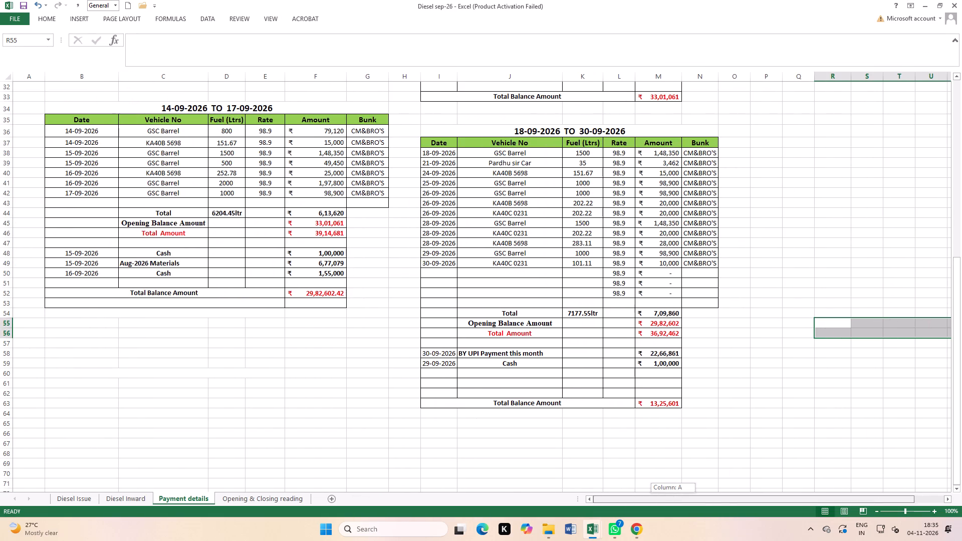
scroll(291, 387, up, 4)
scroll(325, 366, down, 4)
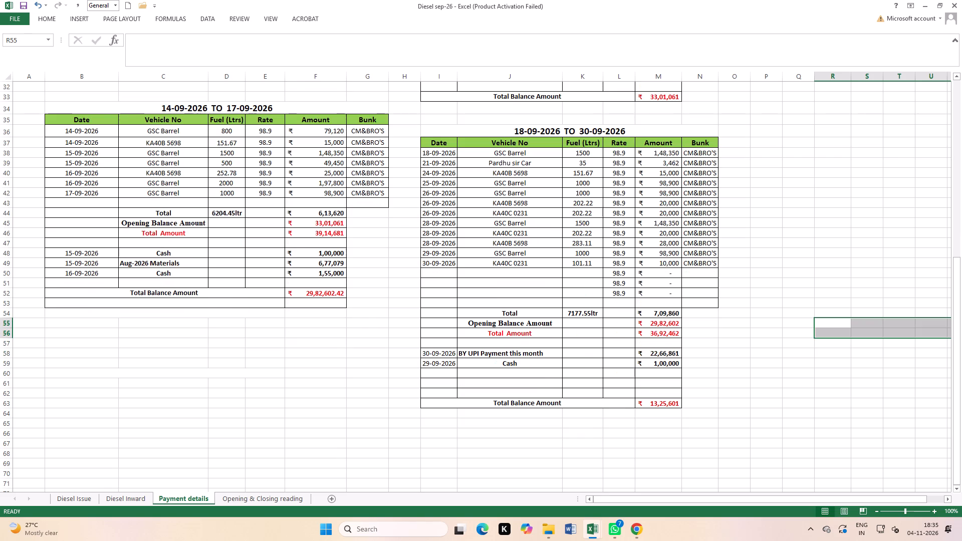
click(754, 410)
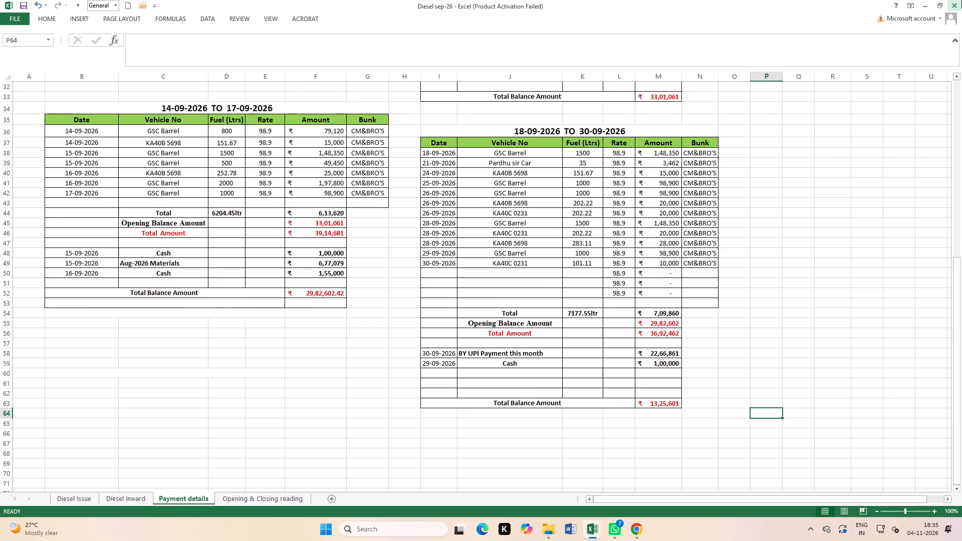
Close the Diesel sep-26, Bunk Payment By QR Code and Cash Report Oct-26 workbooks.
click(961, 0)
scroll(501, 280, up, 3)
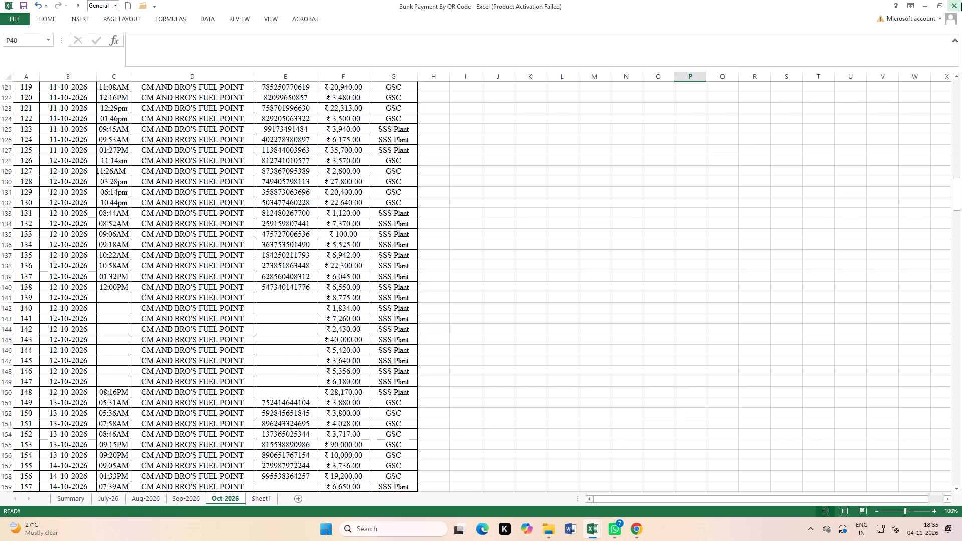
click(958, 3)
scroll(359, 403, down, 6)
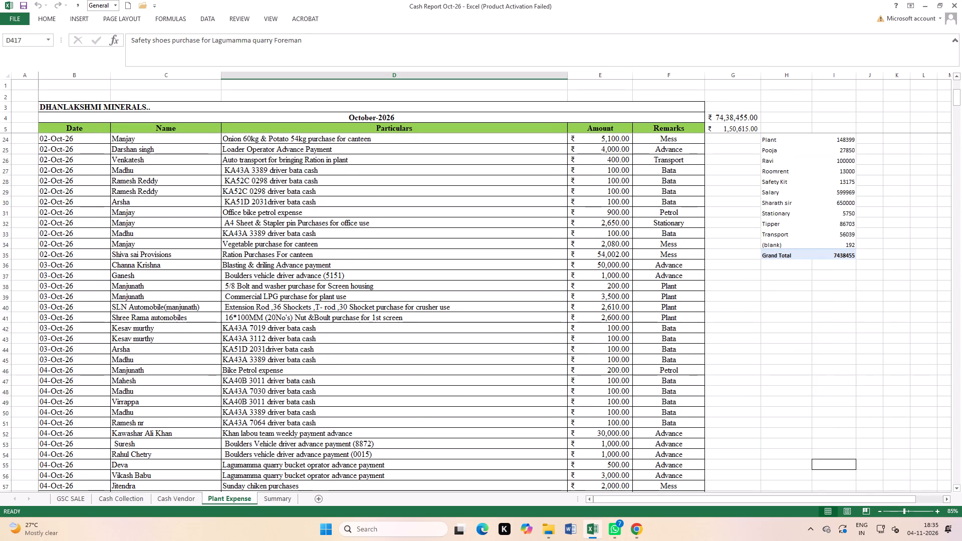
click(955, 1)
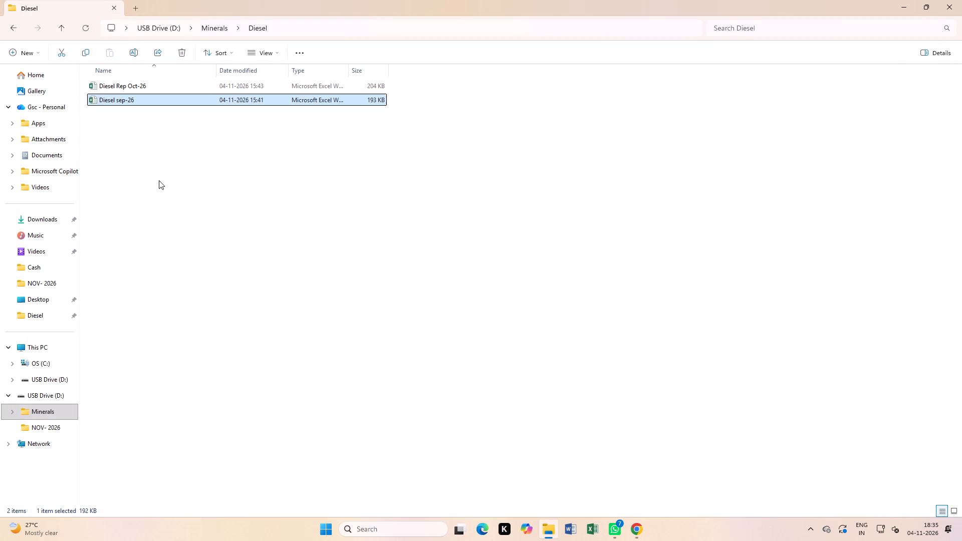
Open the Cash Report Nov-26 workbook from the NOV- 2026 folder without updating its external links.
click(48, 431)
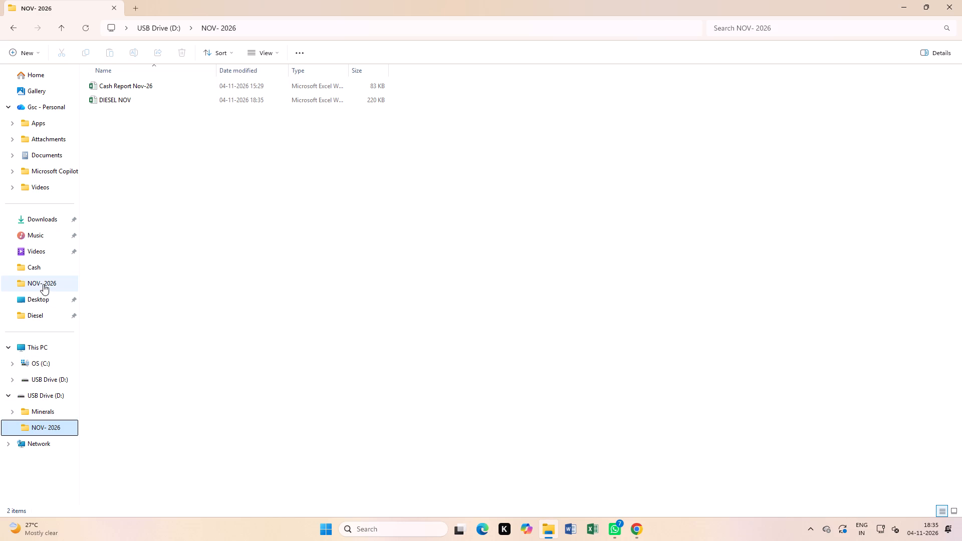
double_click(133, 85)
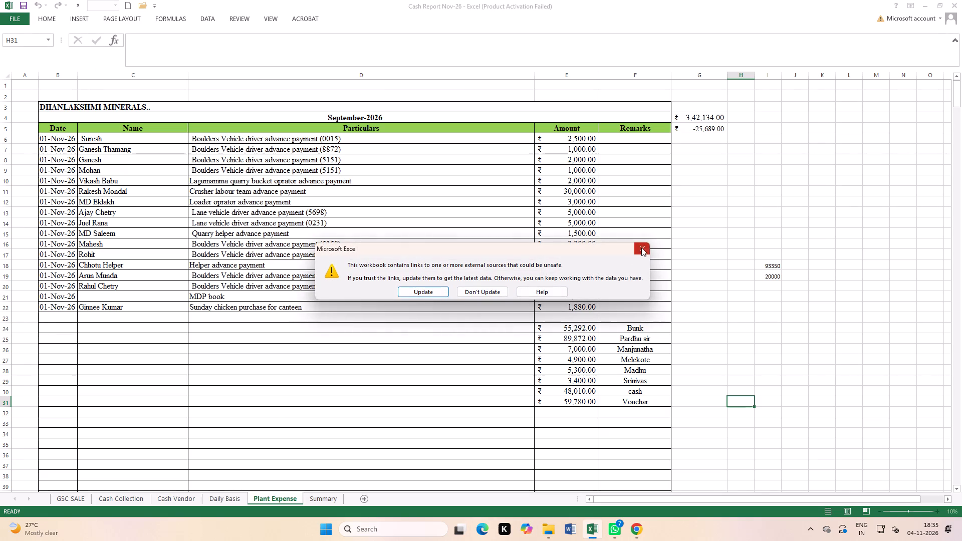
click(641, 247)
click(589, 359)
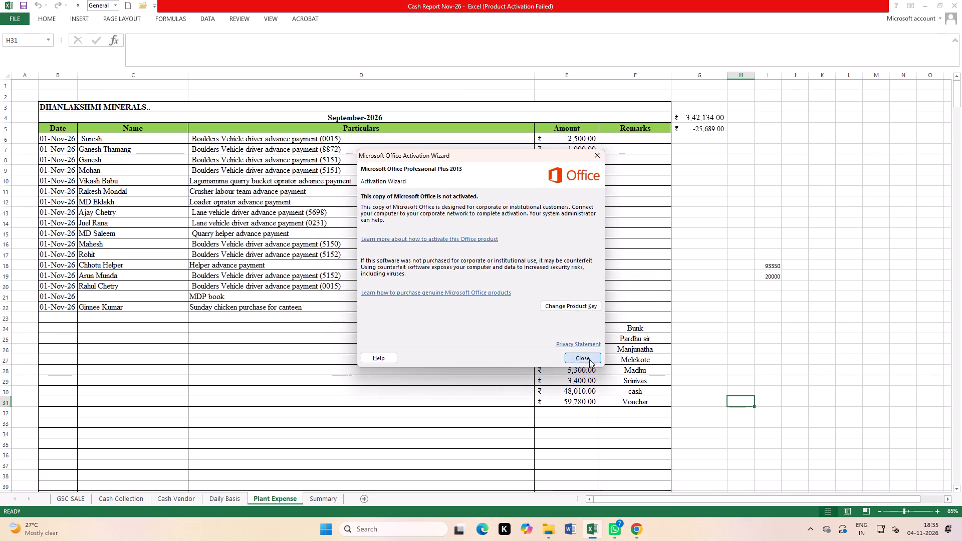
Switch to Chrome, closing the delivery challan print window and bringing up the CRUSHER window.
click(638, 531)
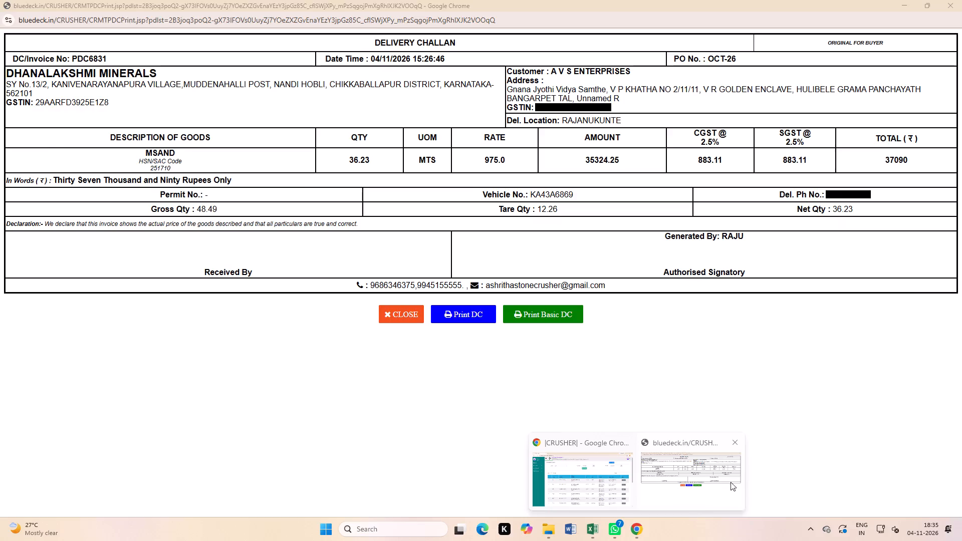
click(739, 439)
click(642, 492)
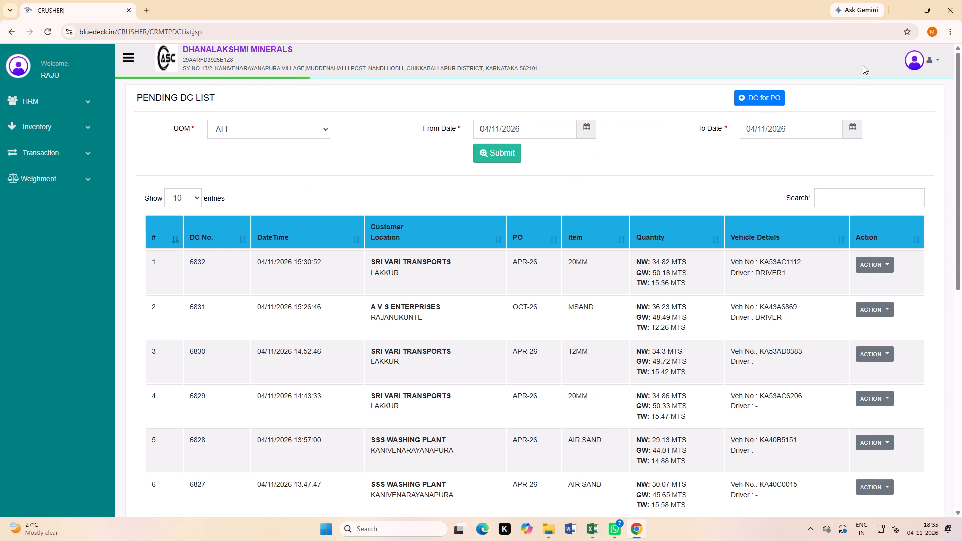
Log out of the current CRUSHER account.
click(930, 58)
click(929, 92)
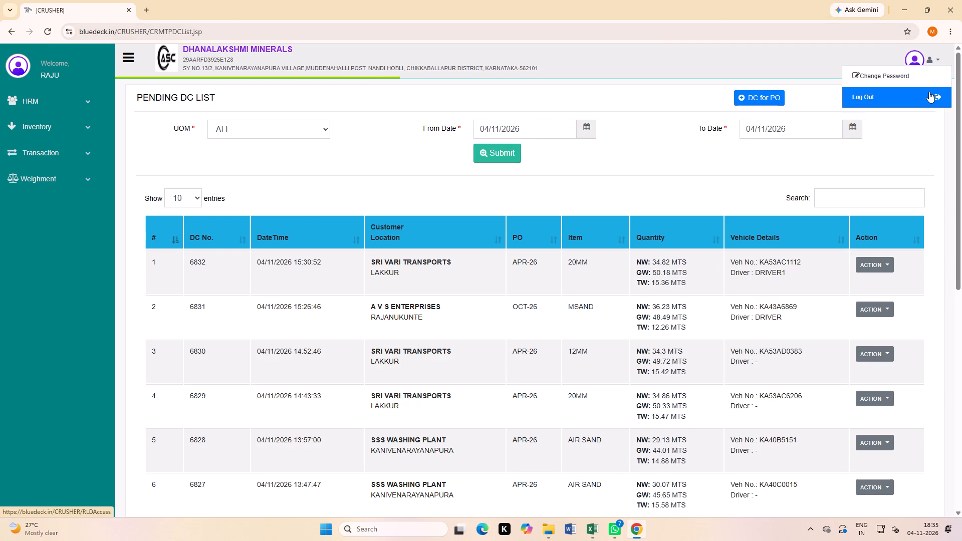
Replace the logged-out tab with a new one and open the bookmarked CRUSHER login page in it.
click(149, 10)
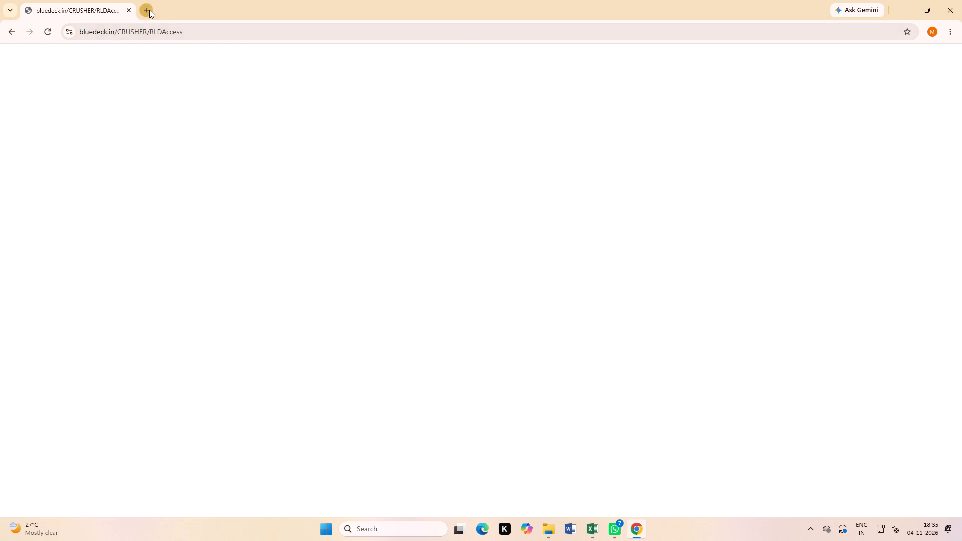
click(127, 6)
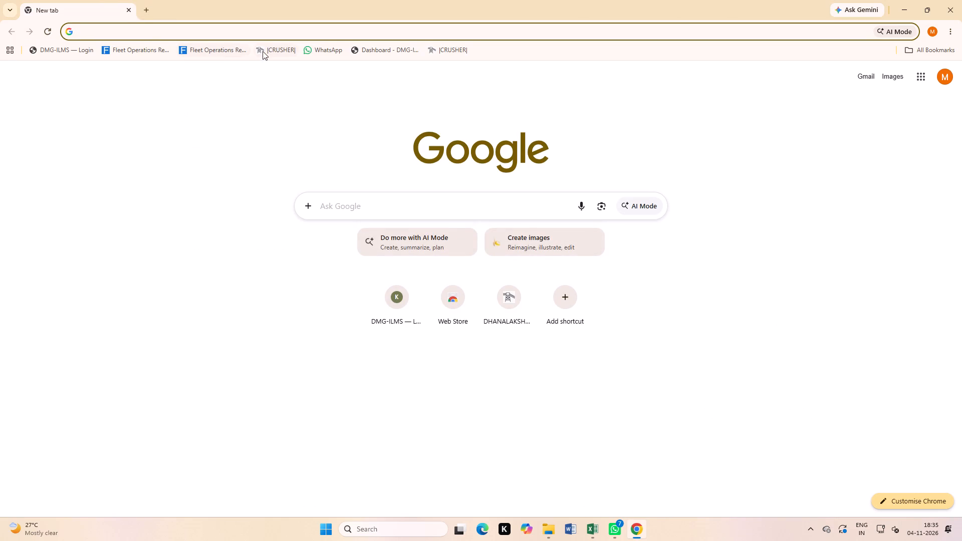
click(263, 51)
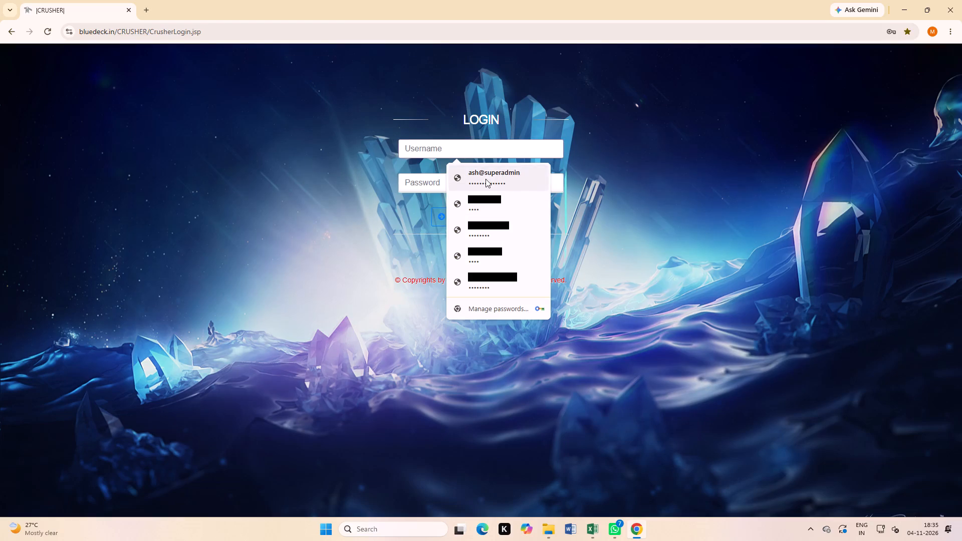
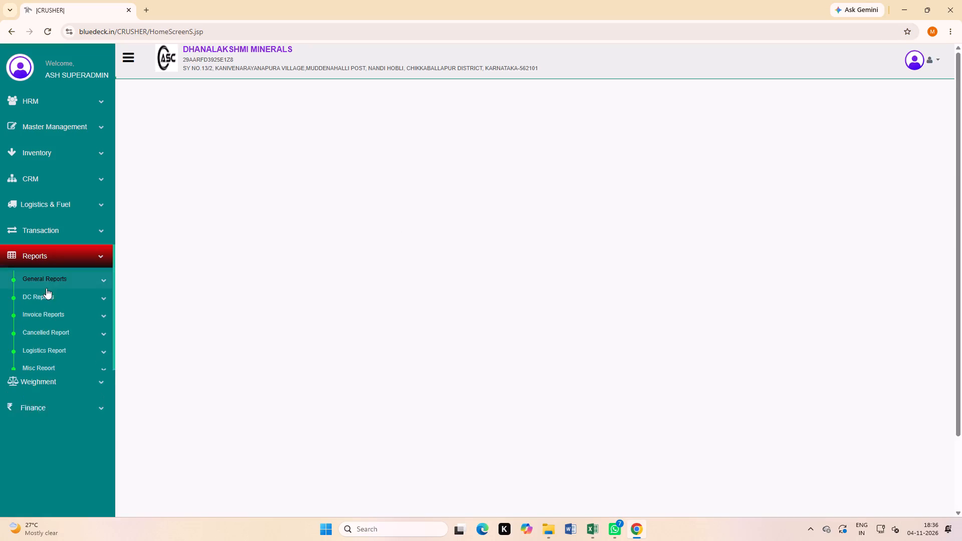
Generate the Spot Sale DC Report for 04/11/2026 with all filters left at ALL.
click(42, 294)
click(60, 314)
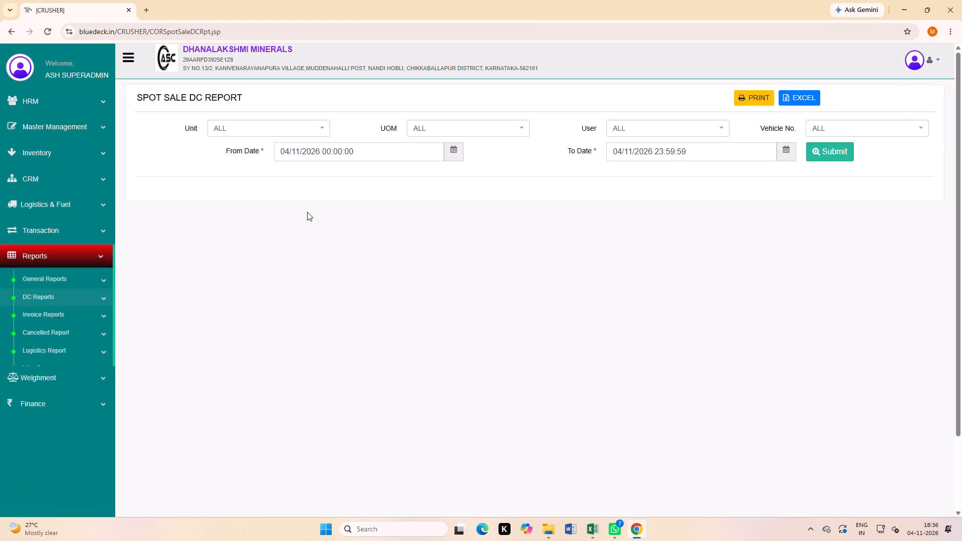
click(816, 144)
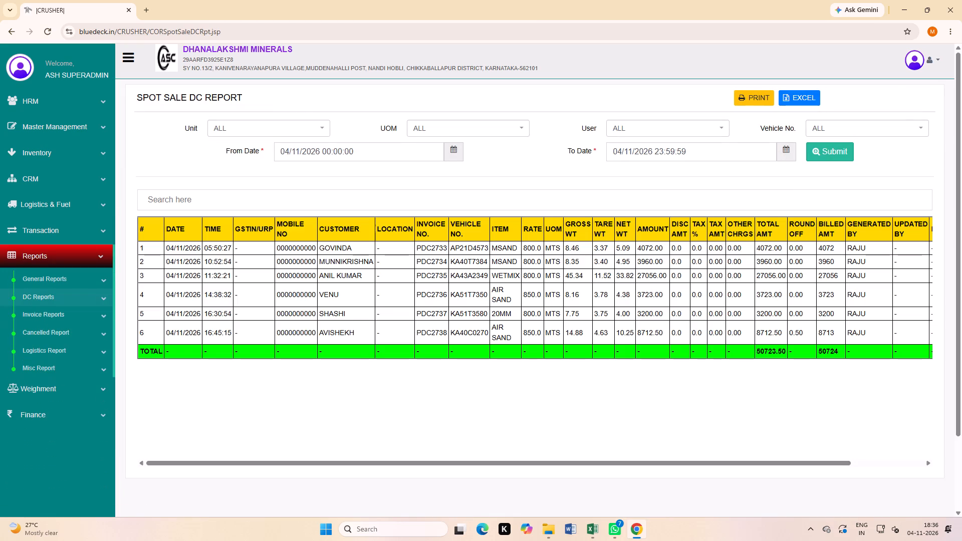
Export the spot sale report to Excel, open the downloaded SpotSaleDCReport (57) file and enable editing.
click(790, 95)
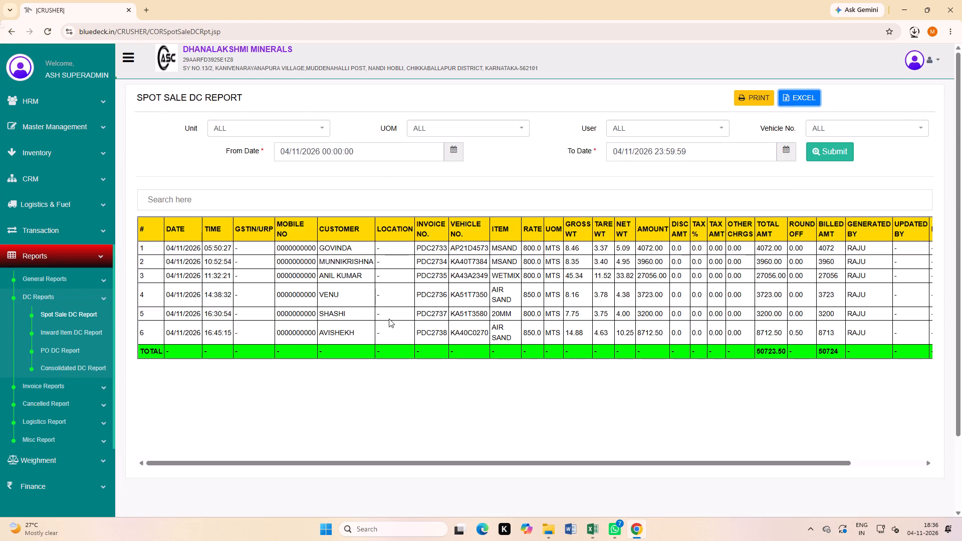
click(913, 29)
click(911, 30)
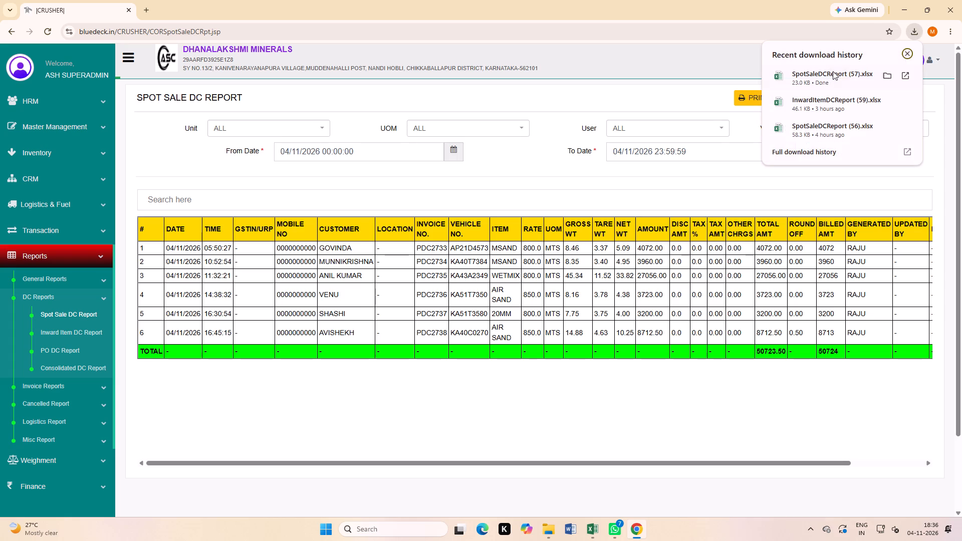
click(832, 71)
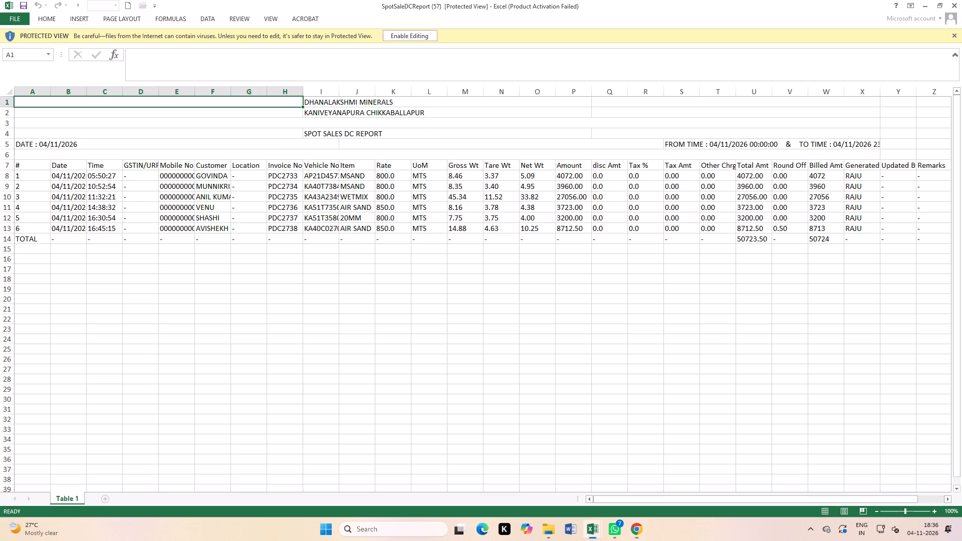
click(415, 37)
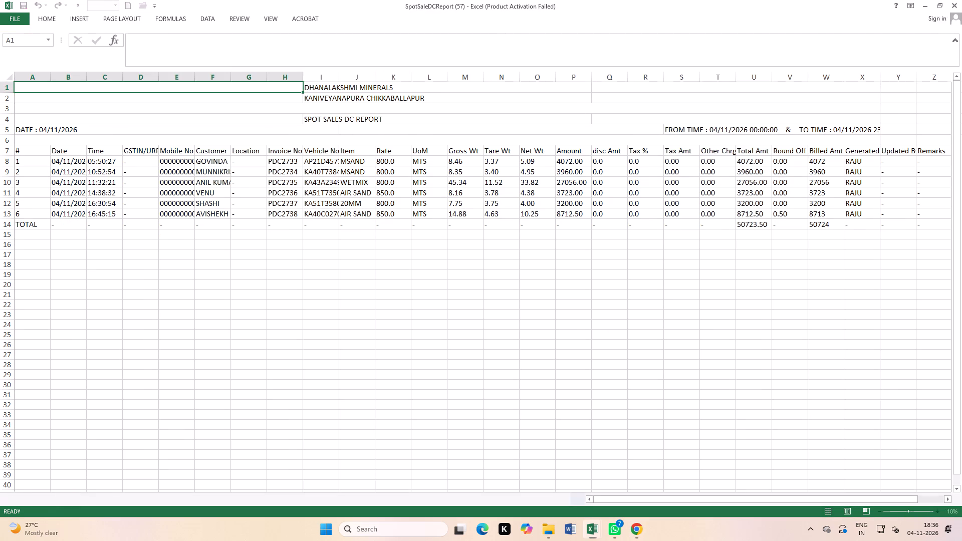
Delete columns P to Z, from Amount through Remarks, in the exported report.
drag(579, 78, 926, 183)
right_click(781, 179)
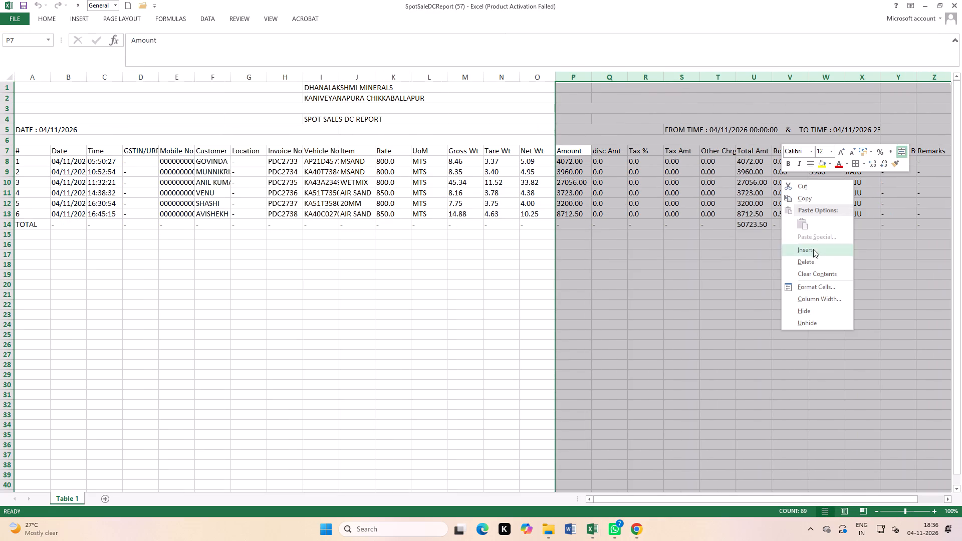
click(813, 263)
Move the six Rate values (K8:K13) into the DOWNLOAD column, starting at P8.
drag(390, 163, 390, 213)
right_click(390, 208)
click(404, 220)
click(572, 158)
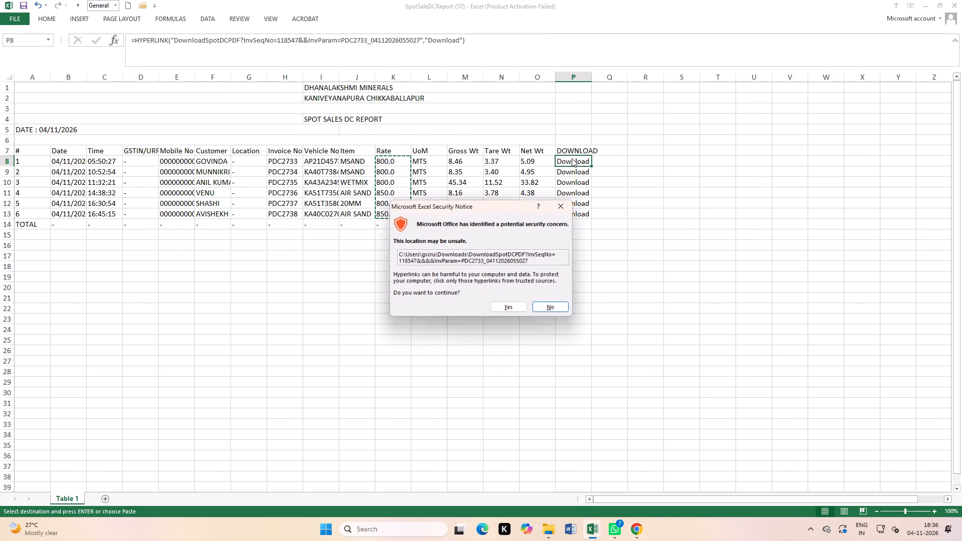
right_click(572, 158)
click(554, 207)
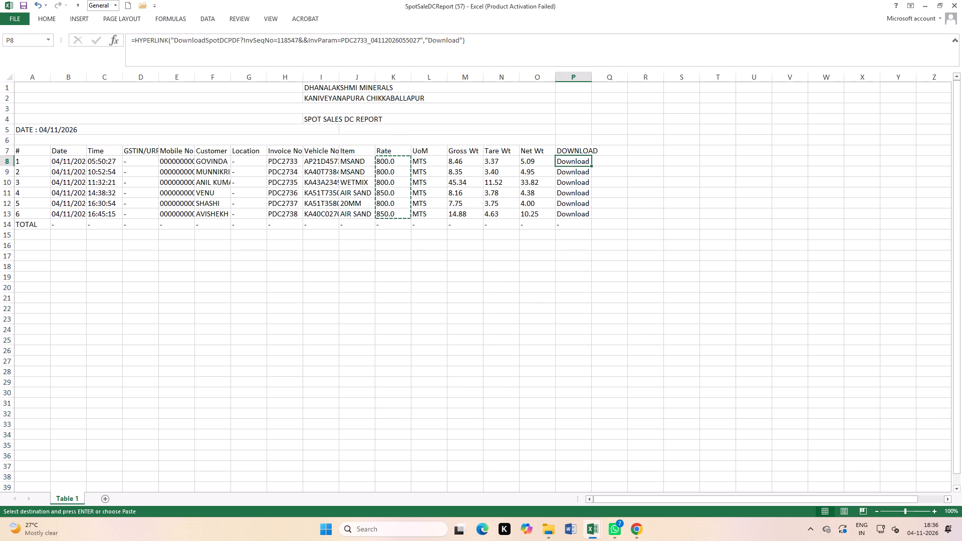
right_click(530, 160)
click(552, 200)
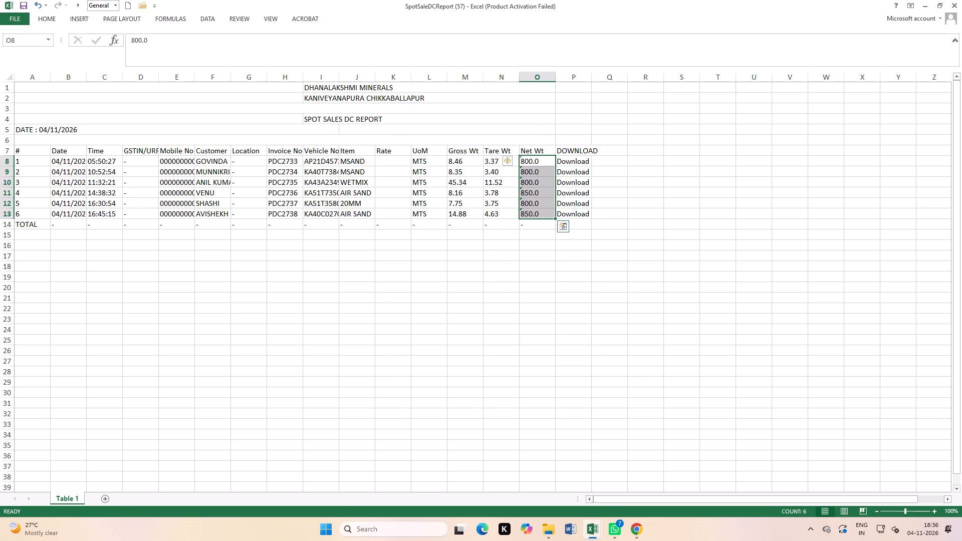
key(ctrl+z)
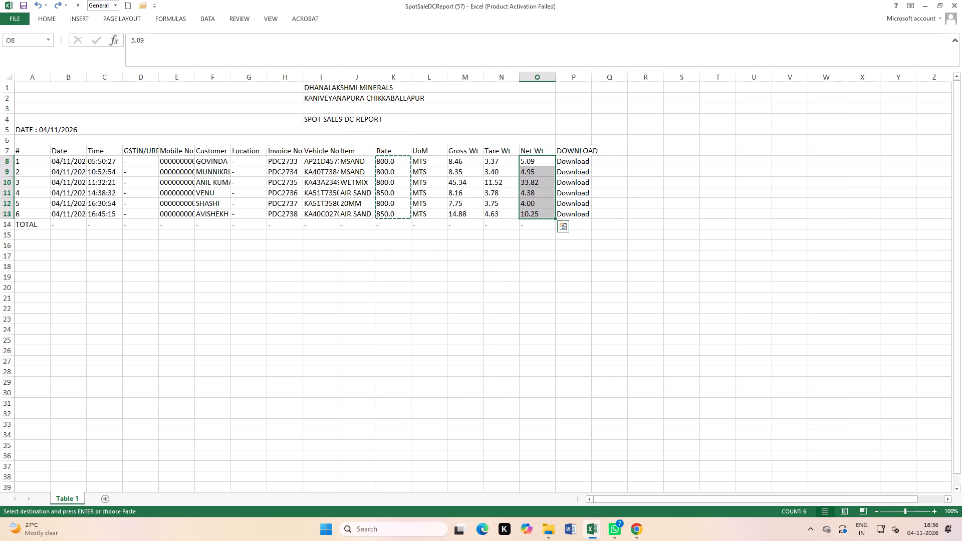
right_click(571, 157)
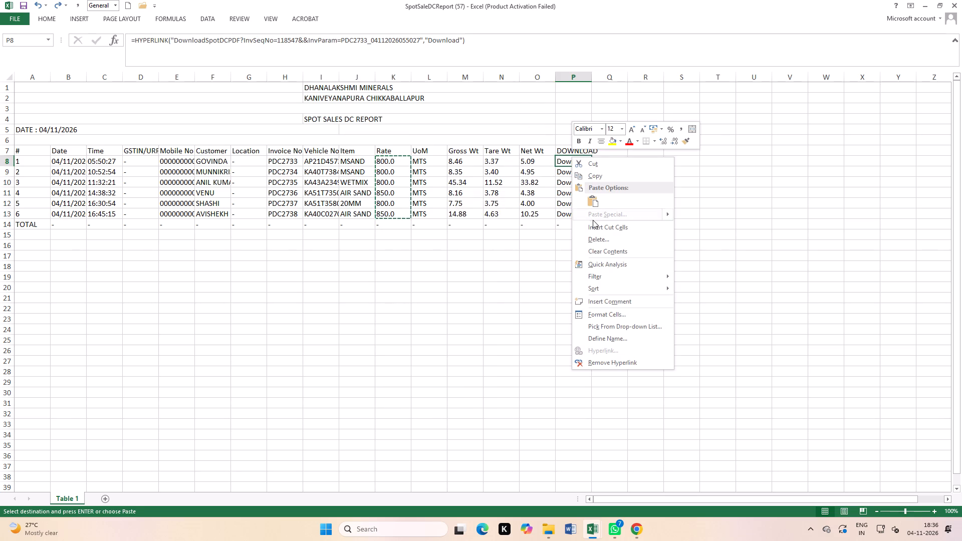
click(592, 200)
click(527, 267)
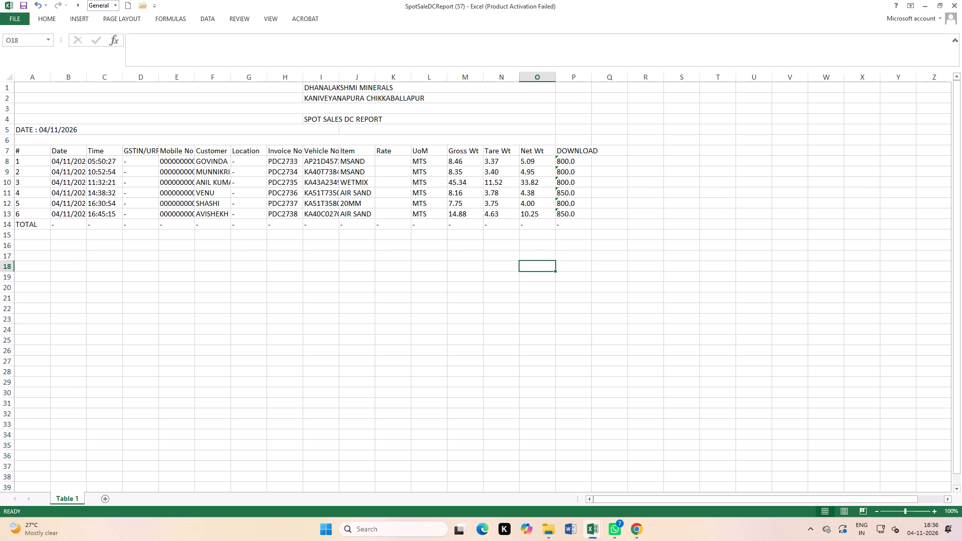
Move the six rows of invoice and vehicle numbers into the GSTIN/URP and Mobile No columns, starting at D8.
drag(282, 164, 311, 205)
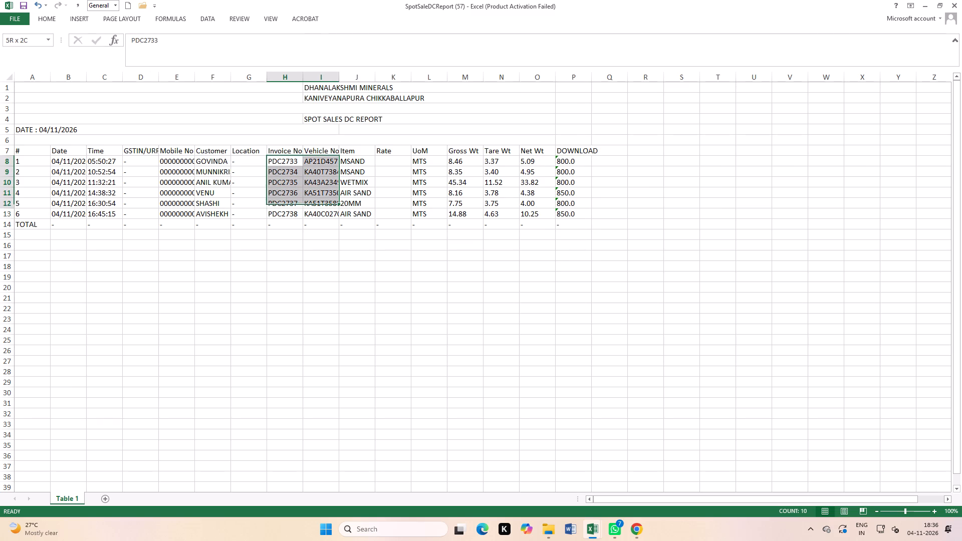
drag(311, 205, 311, 208)
right_click(311, 207)
click(324, 211)
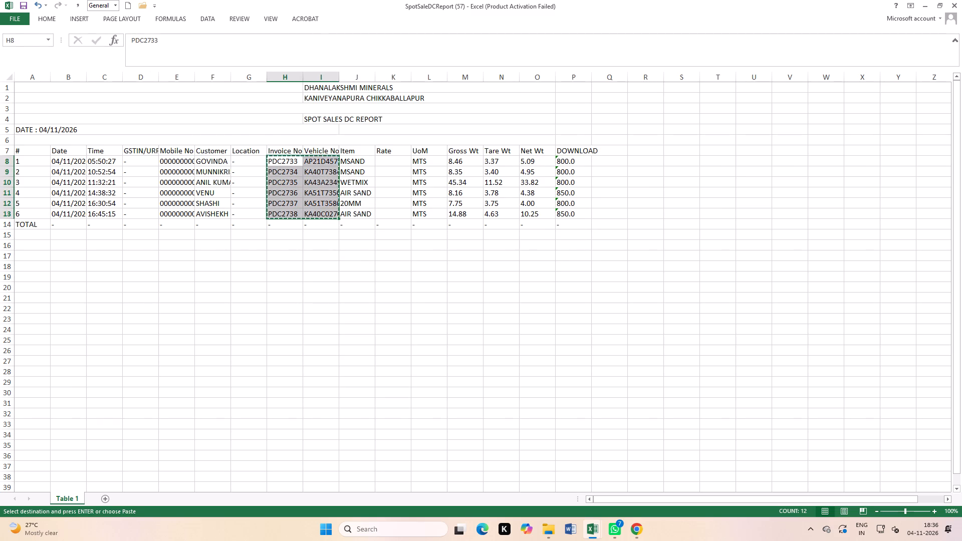
click(142, 163)
right_click(142, 160)
click(162, 205)
Move the six Time values (C8:C13) into the emptied Rate column, starting at K8.
drag(109, 163, 108, 166)
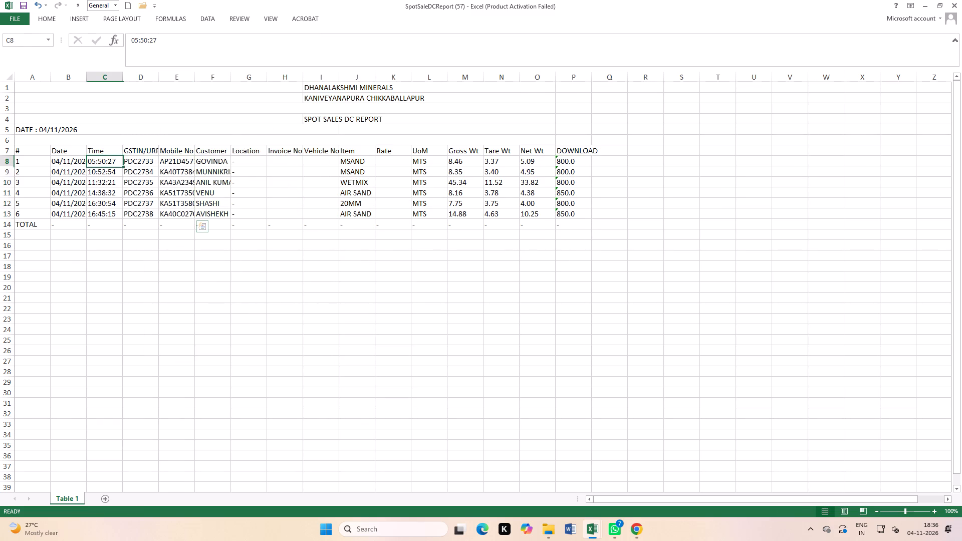
drag(108, 166, 107, 210)
right_click(108, 208)
click(122, 211)
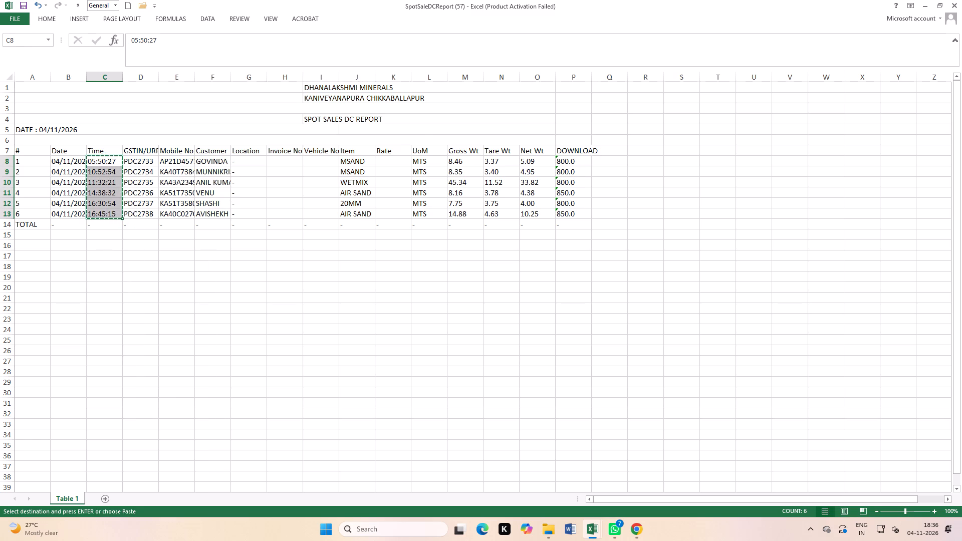
click(404, 161)
right_click(404, 161)
click(425, 207)
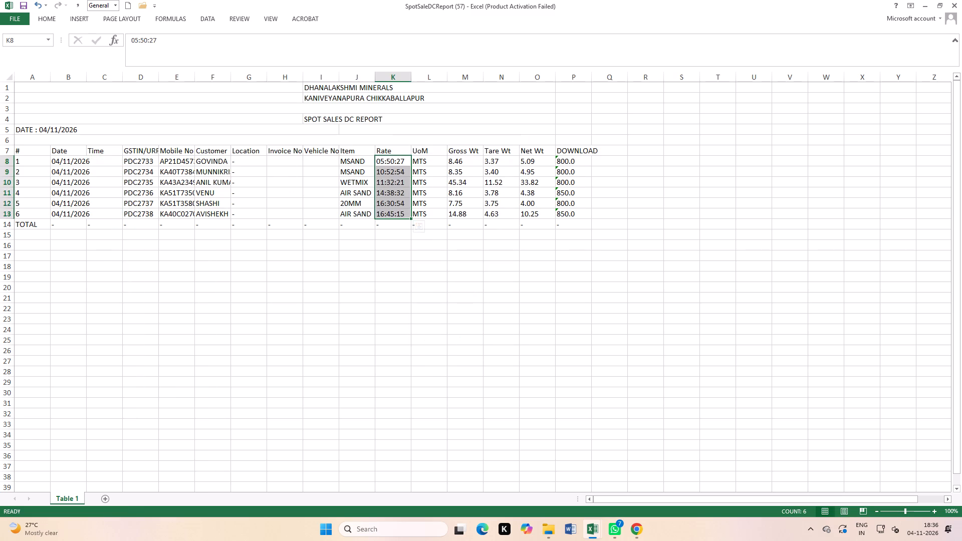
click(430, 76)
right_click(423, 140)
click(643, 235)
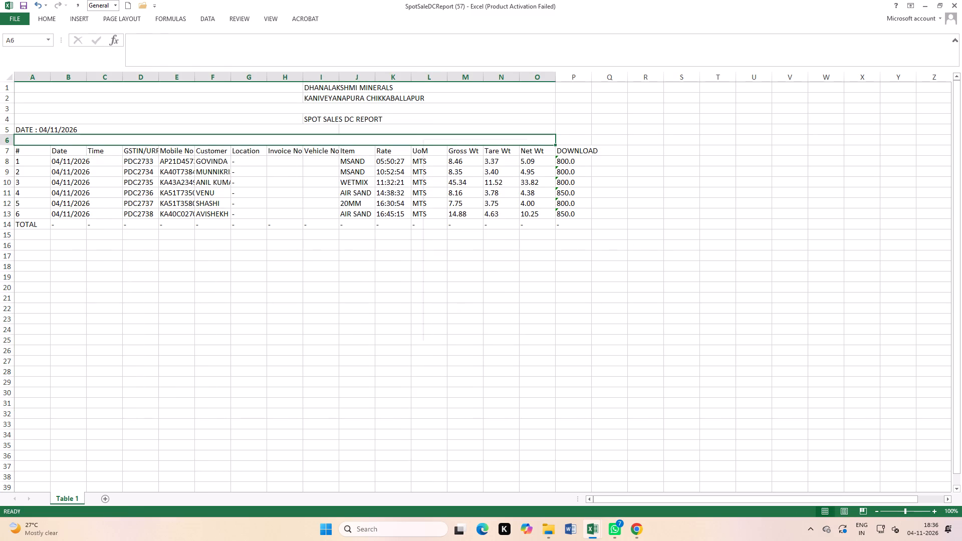
Delete rows 1 to 6 containing the report title and date above the column headers.
drag(1, 87, 10, 137)
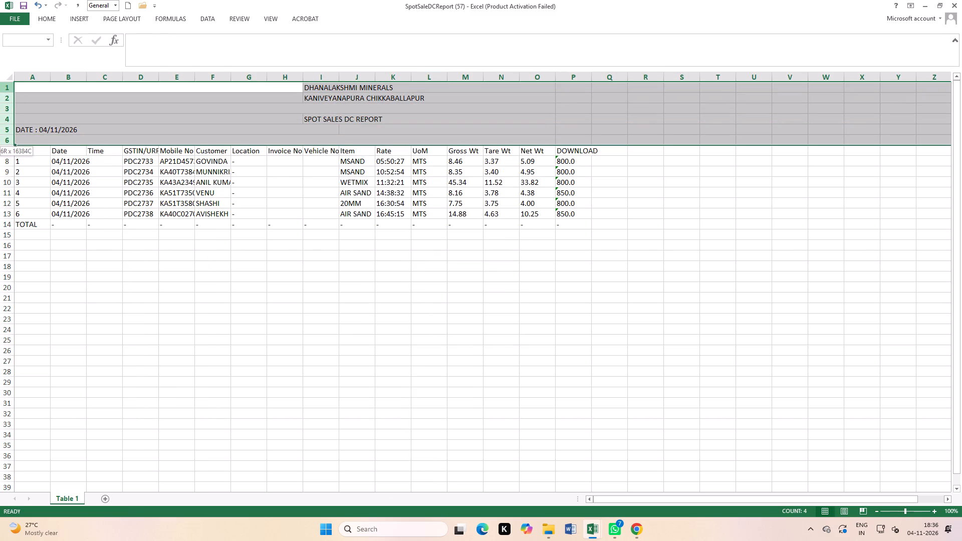
drag(10, 137, 11, 138)
right_click(129, 106)
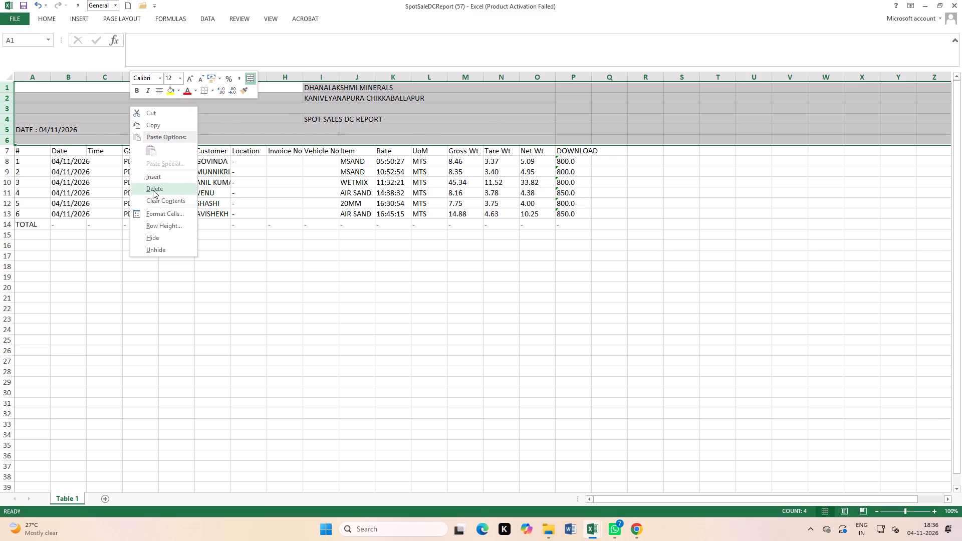
click(153, 190)
click(450, 324)
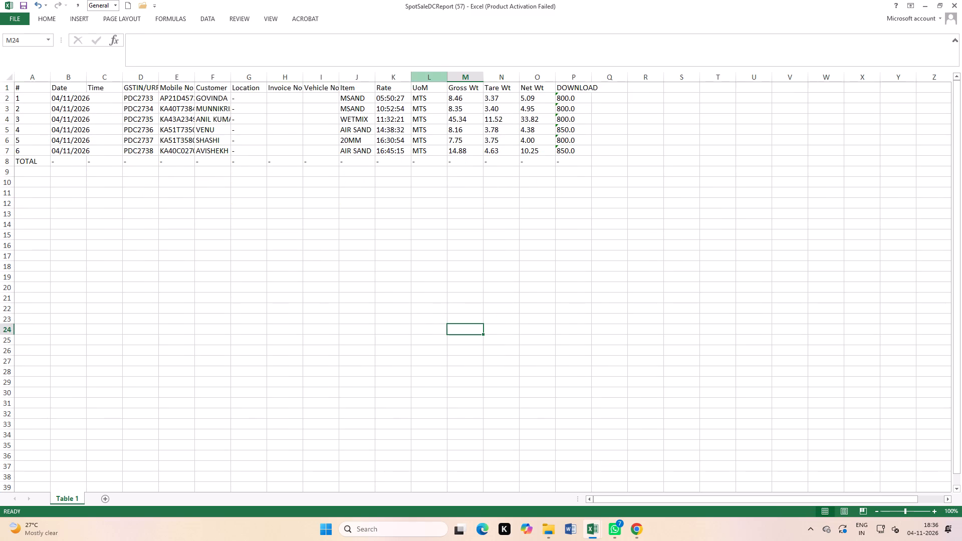
Delete the UoM, Location, Invoice No, Vehicle No and Time columns from the report.
click(431, 74)
right_click(422, 107)
click(452, 190)
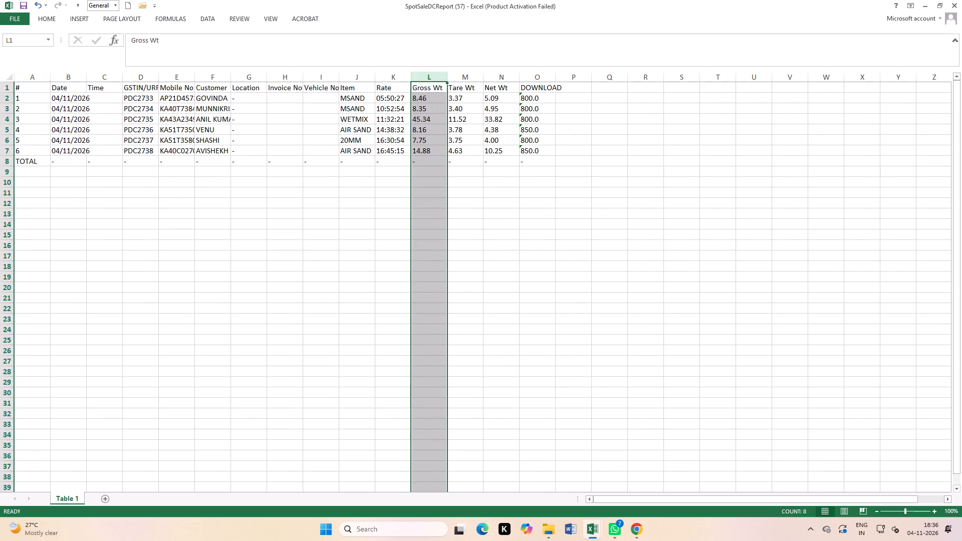
click(564, 223)
drag(249, 79, 318, 113)
right_click(296, 132)
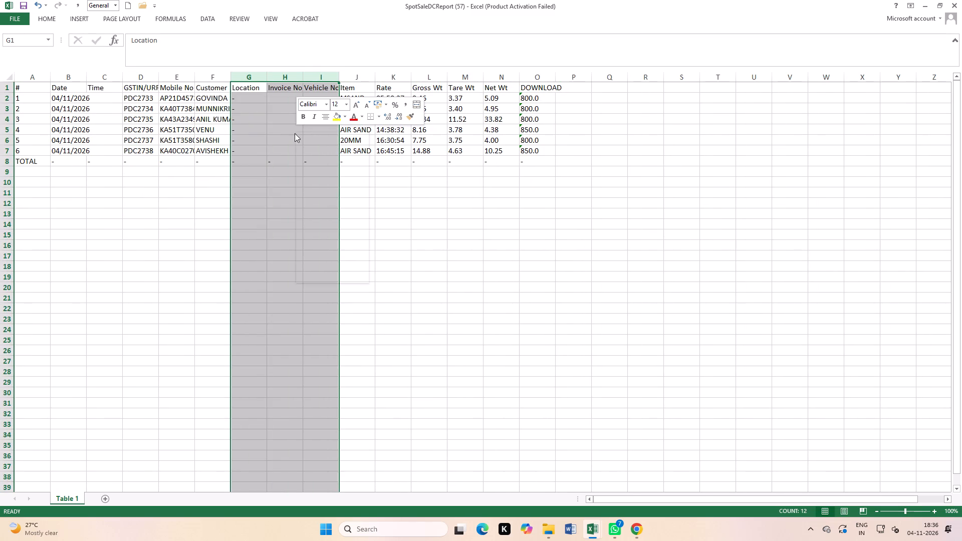
click(326, 218)
click(467, 227)
click(108, 77)
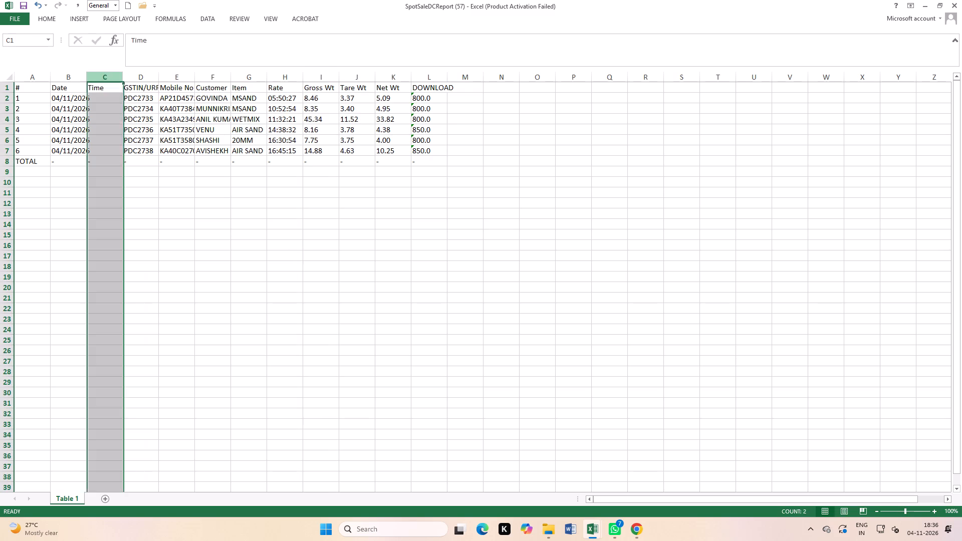
right_click(100, 105)
click(122, 186)
click(356, 249)
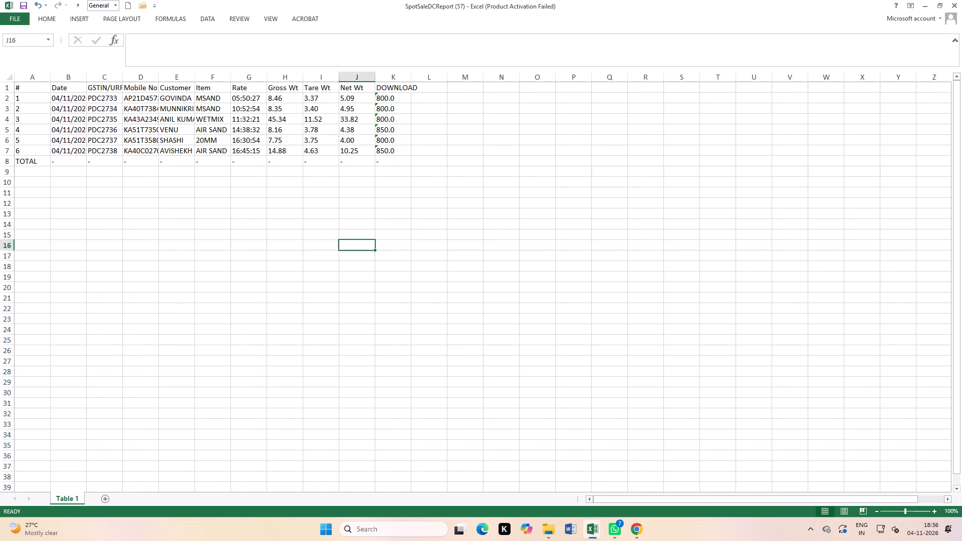
Centre the table range B1:K7 horizontally and vertically and apply all borders to it.
drag(61, 91, 383, 143)
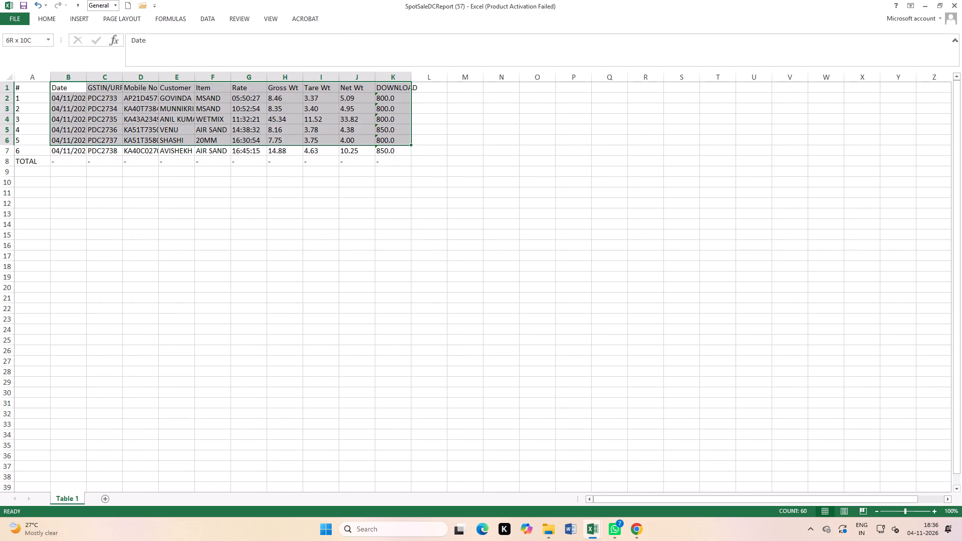
drag(383, 143, 383, 150)
click(53, 19)
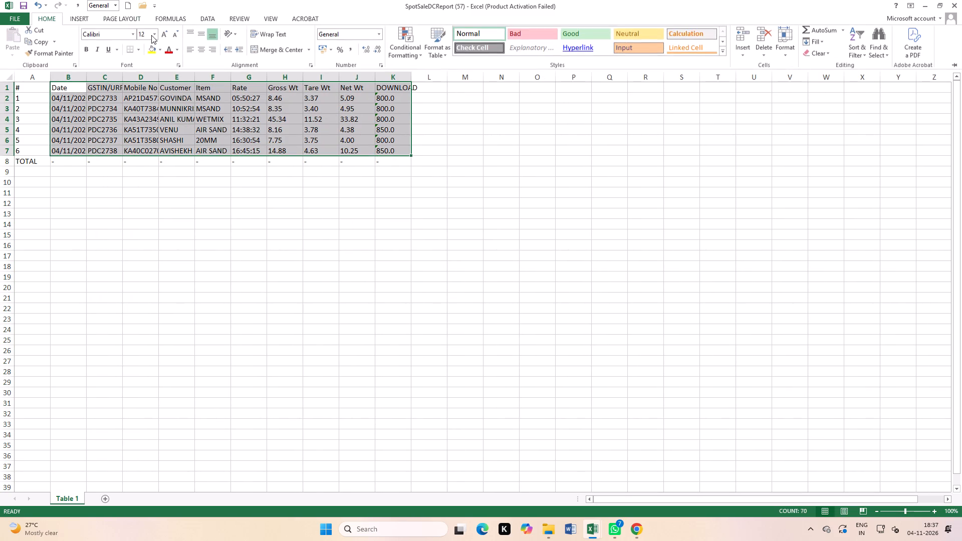
click(203, 53)
click(203, 35)
click(139, 52)
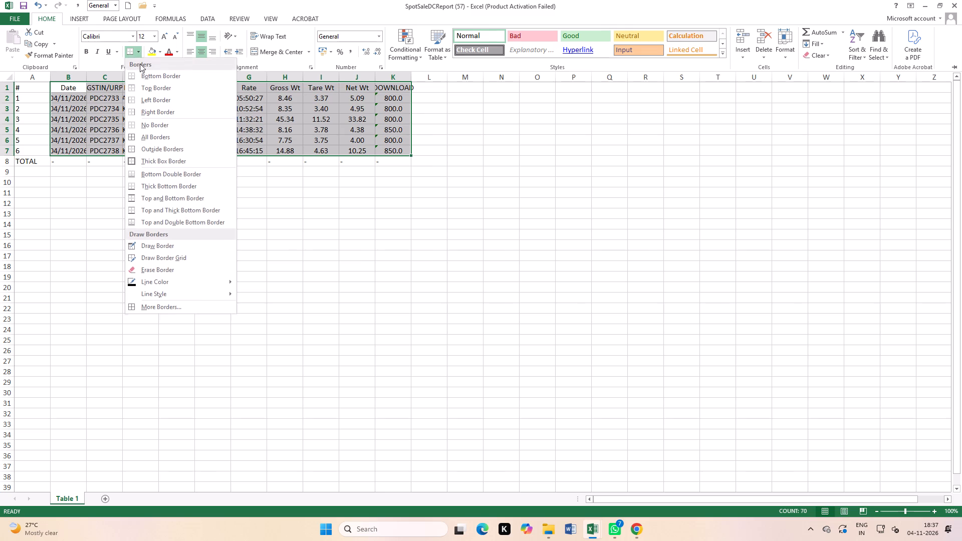
click(144, 137)
click(388, 244)
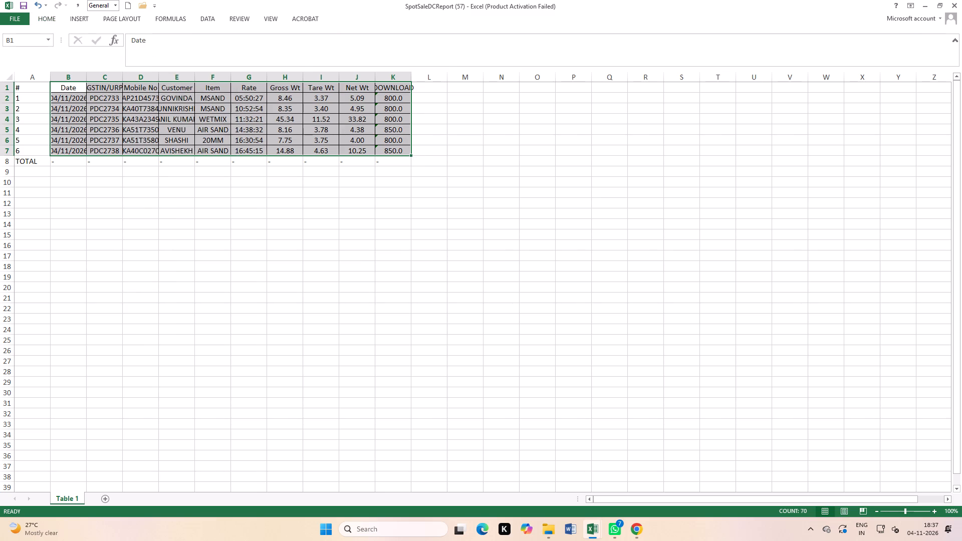
click(333, 237)
Copy the six report data rows (B2:K7) and paste them into the GSC SALE sheet of Cash Report Nov-26, starting at B42.
drag(62, 100, 364, 163)
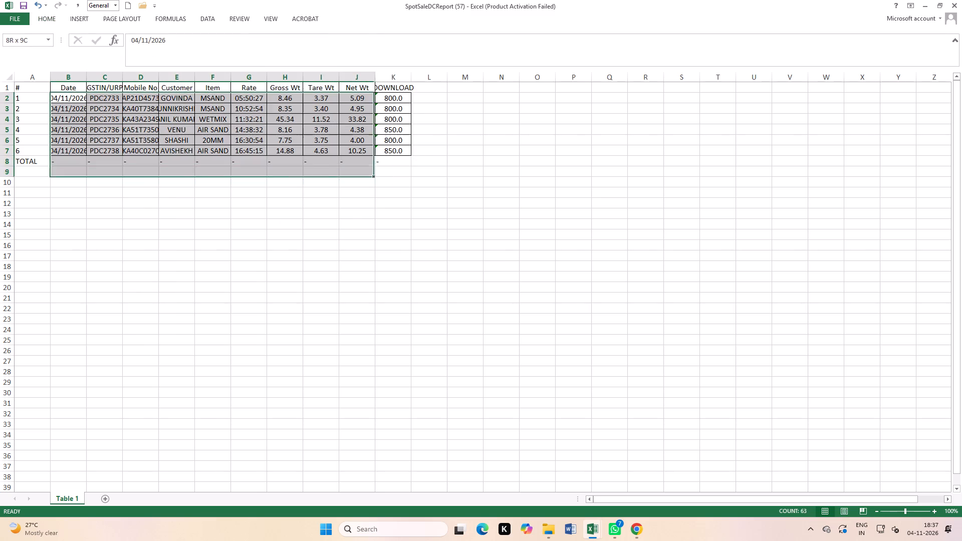
drag(364, 163, 395, 150)
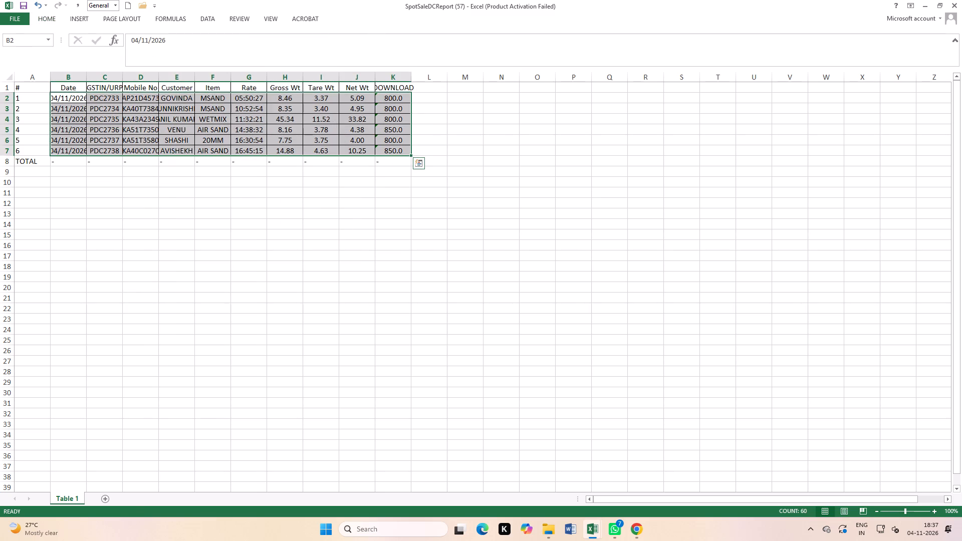
key(ctrl+c)
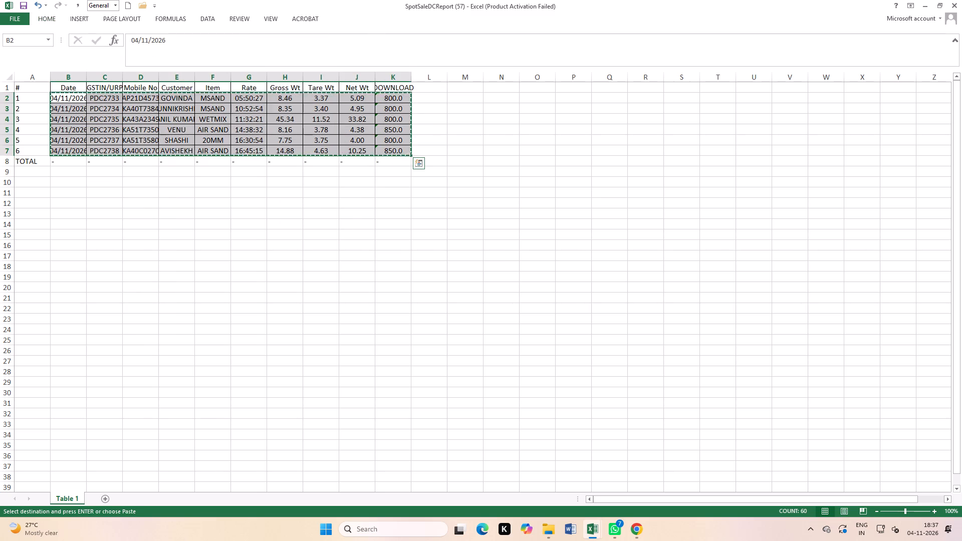
key(ctrl+Tab)
click(74, 488)
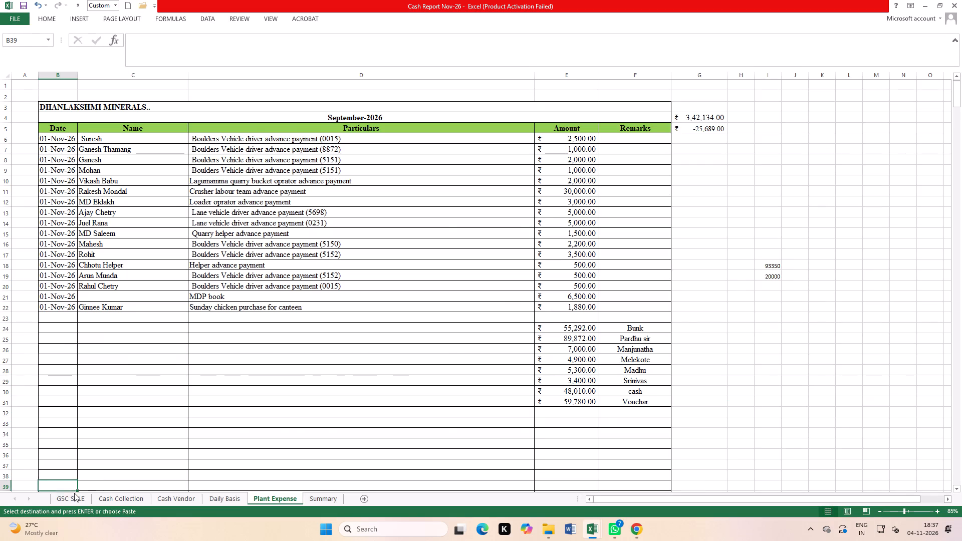
click(75, 494)
scroll(269, 389, down, 6)
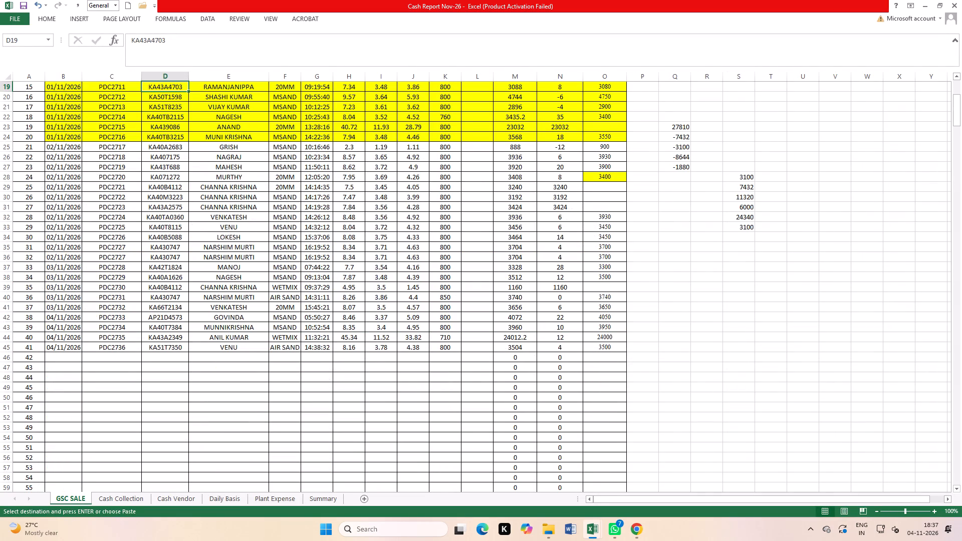
click(58, 319)
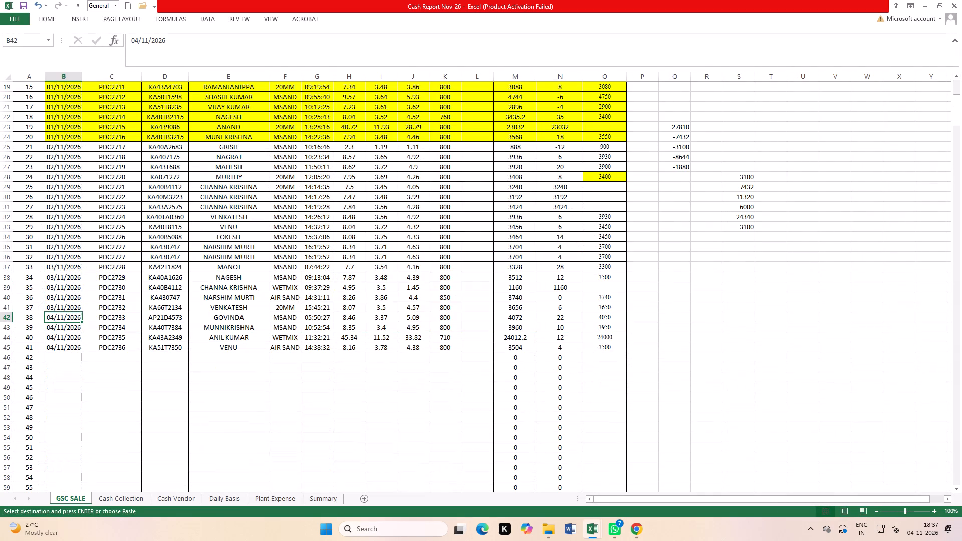
key(ctrl+v)
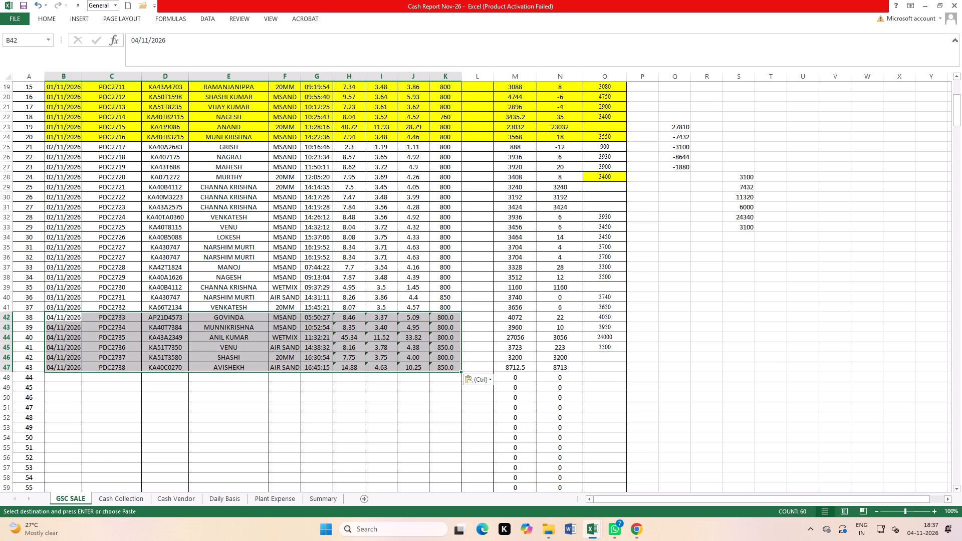
click(271, 440)
Convert the text-stored weights and rates in H42:K47 to numbers.
drag(345, 314, 439, 367)
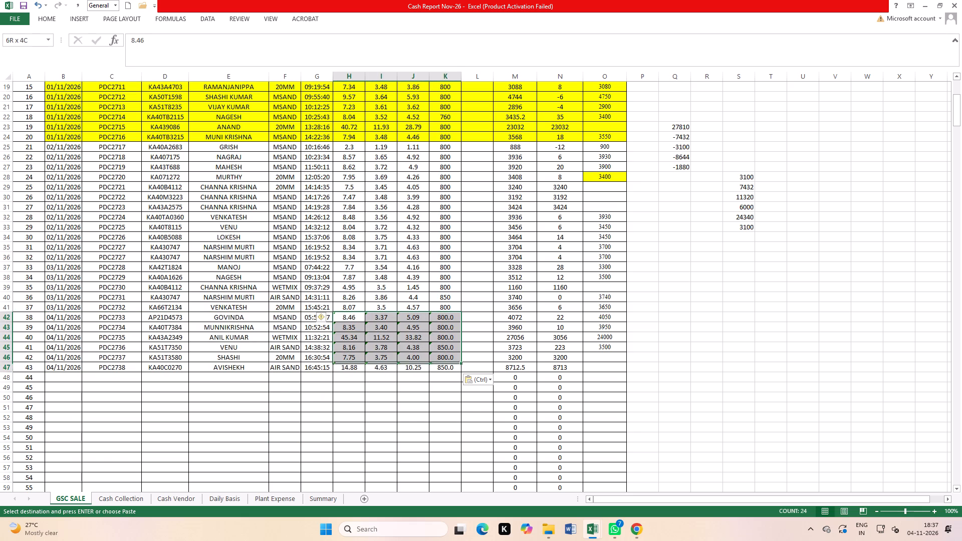
drag(439, 367, 440, 368)
click(324, 318)
click(342, 342)
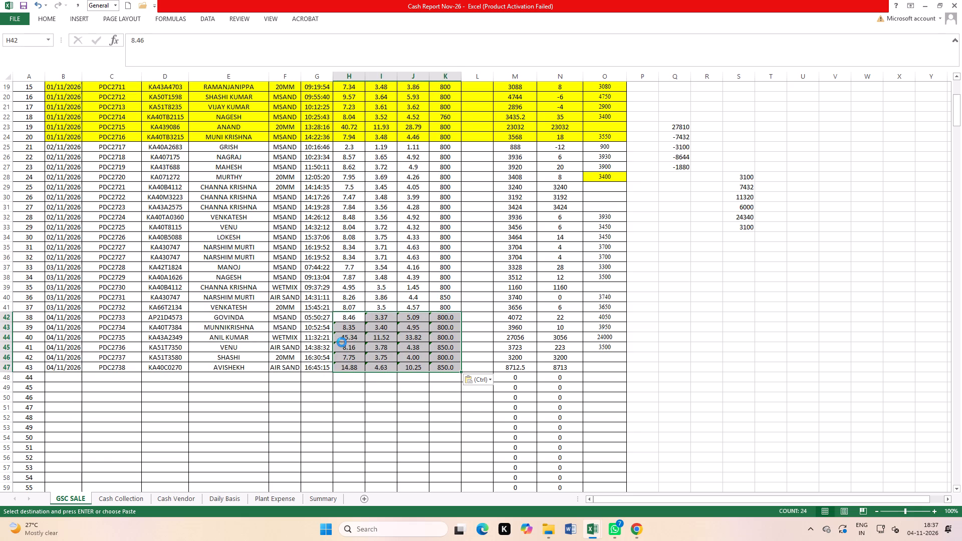
Enter Total Amounts of 3200 for PDC2737 and 8700 for PDC2738, and save the workbook.
click(609, 357)
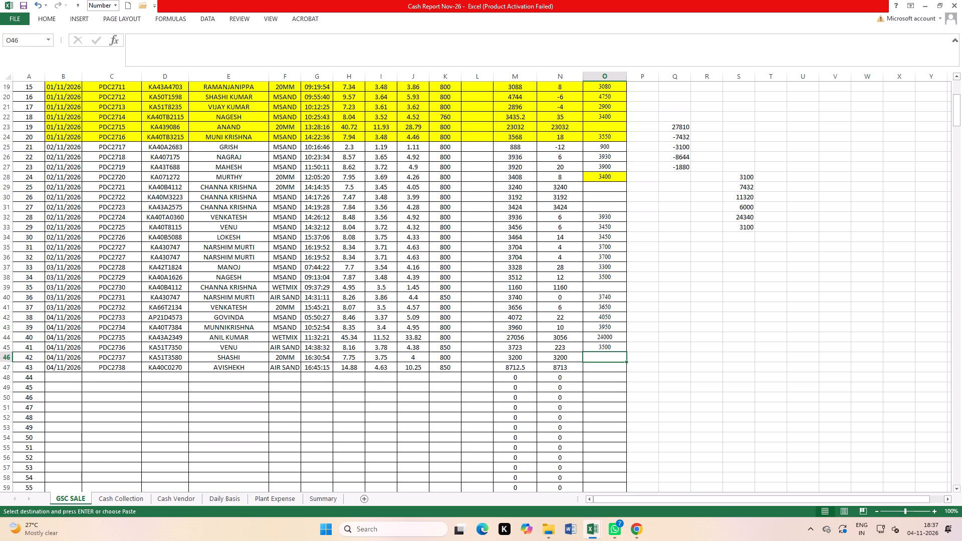
text(3200)
key(Return)
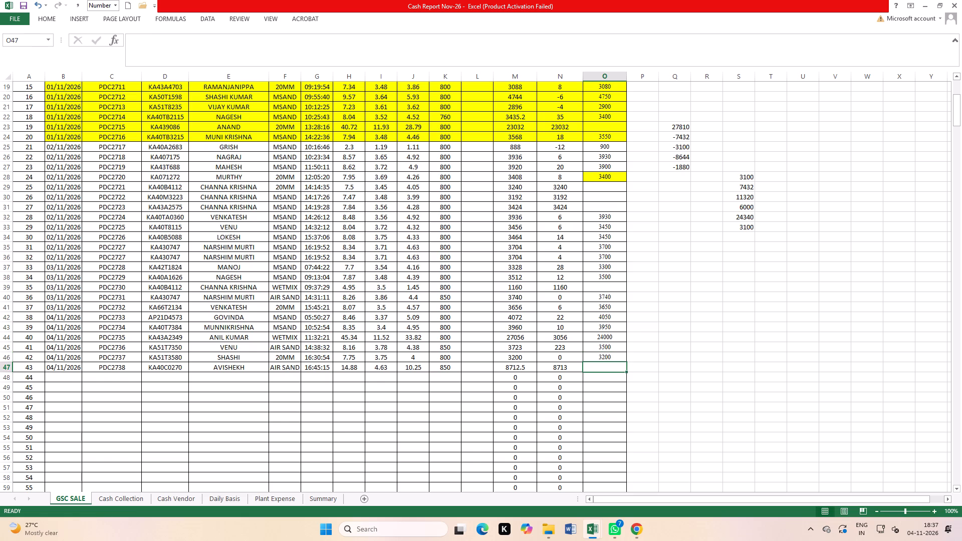
text(8700)
key(Return)
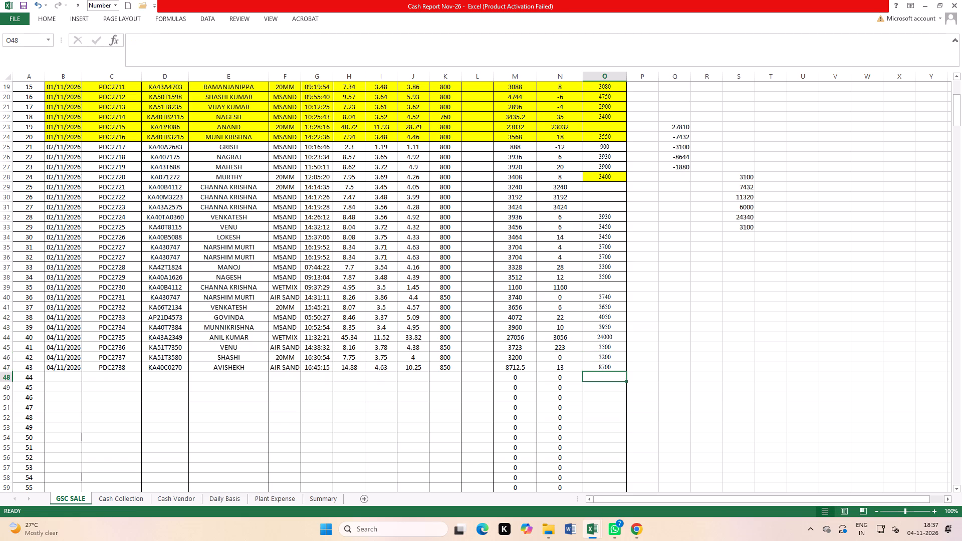
click(680, 344)
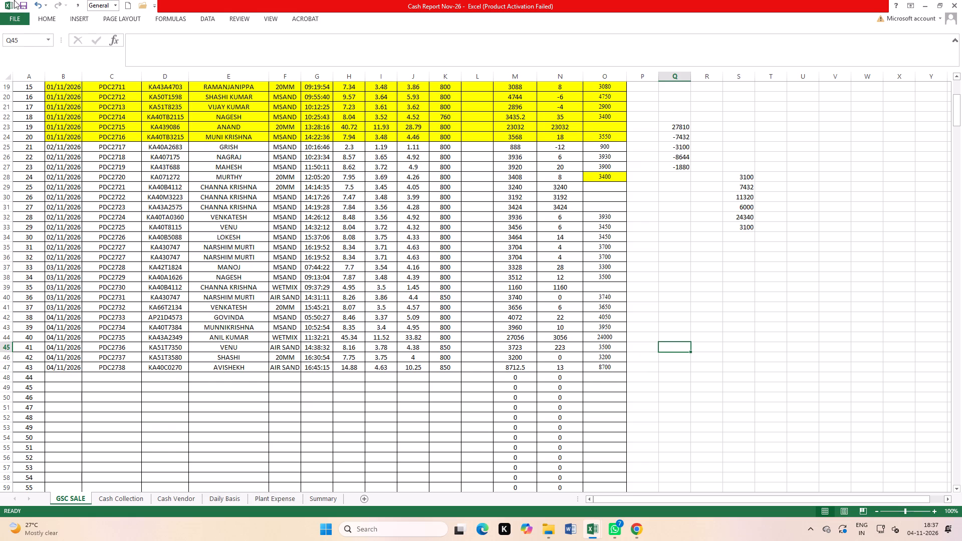
click(25, 6)
Add filters to the header row (row 4) of the GSC SALE sheet.
scroll(95, 212, up, 4)
scroll(50, 125, up, 5)
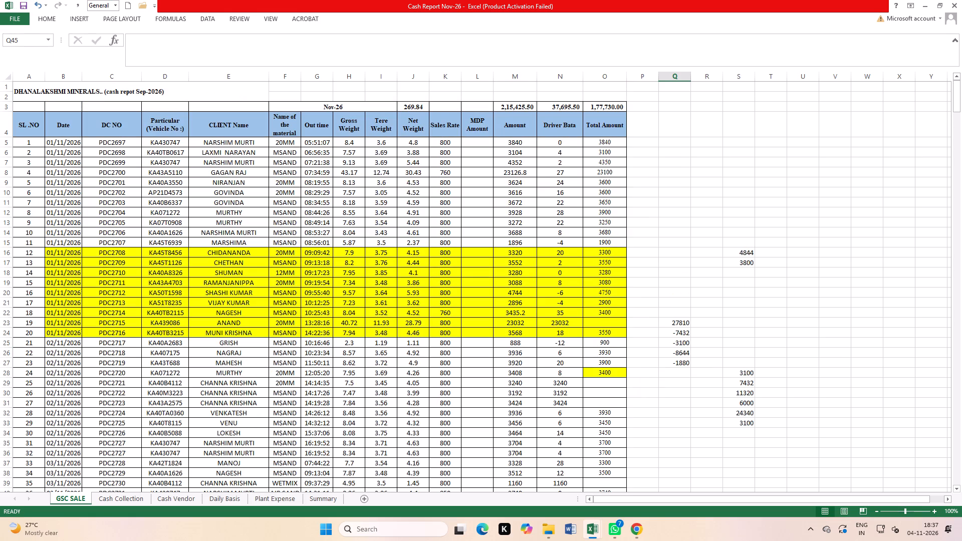
click(5, 126)
click(212, 17)
click(255, 37)
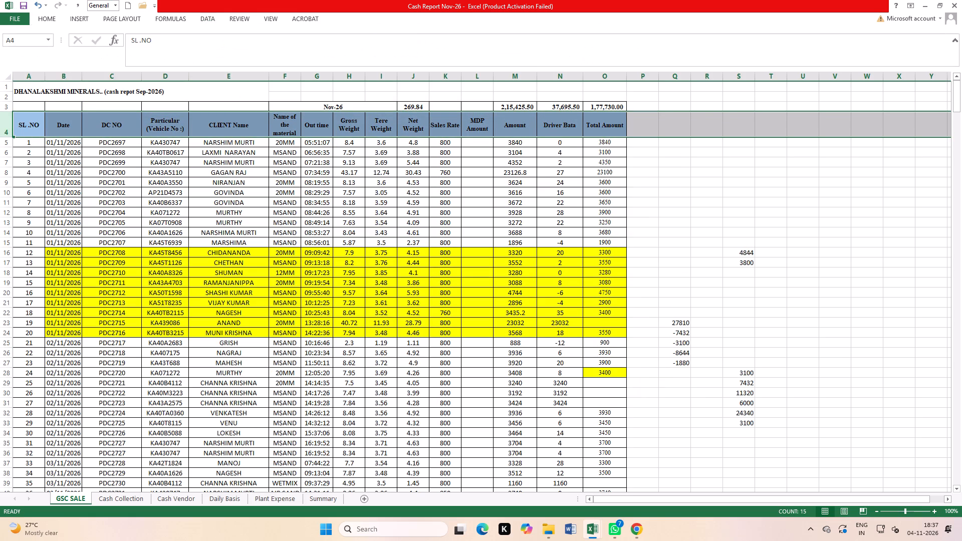
click(162, 239)
Filter the Date column to 02/11/2026 only and check the sales against the Cash Collection sheet's amounts.
click(79, 135)
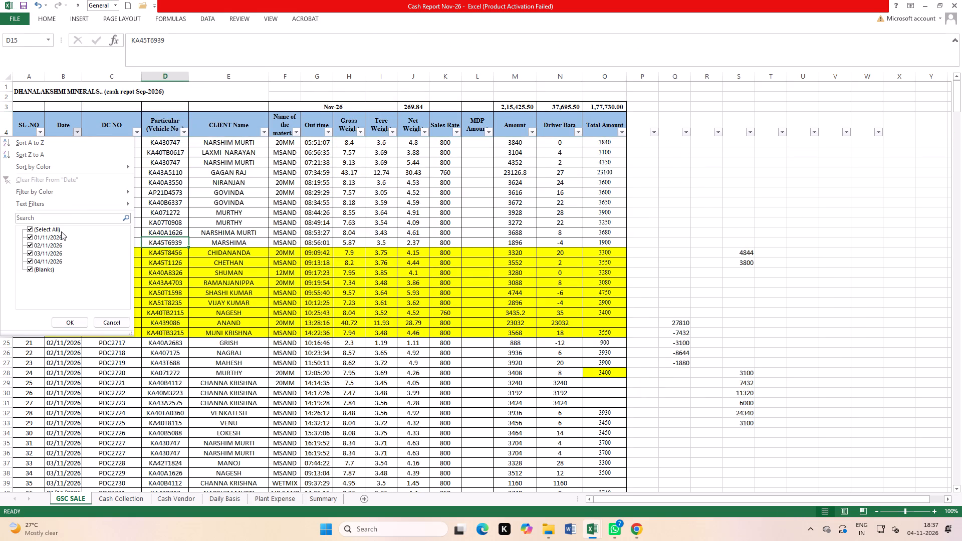
click(56, 228)
click(47, 244)
click(67, 320)
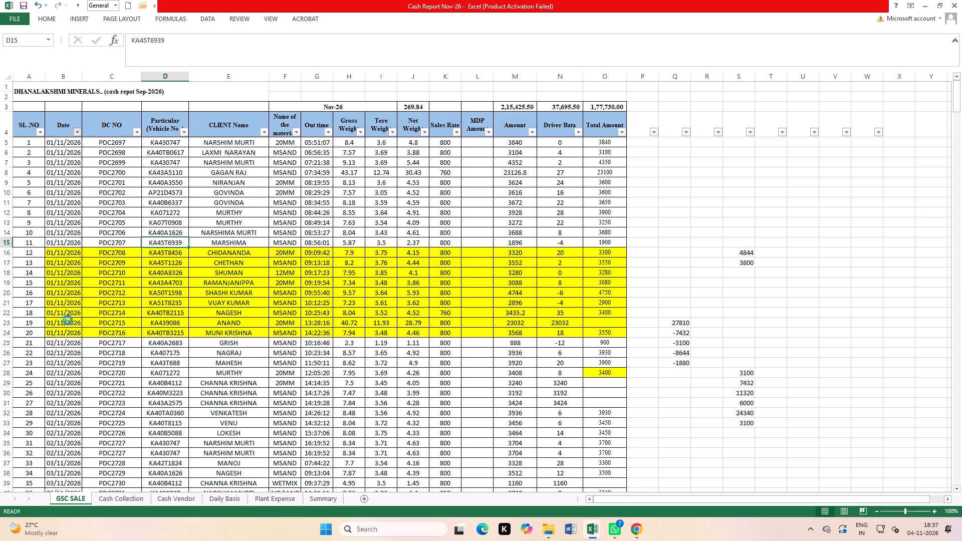
click(124, 502)
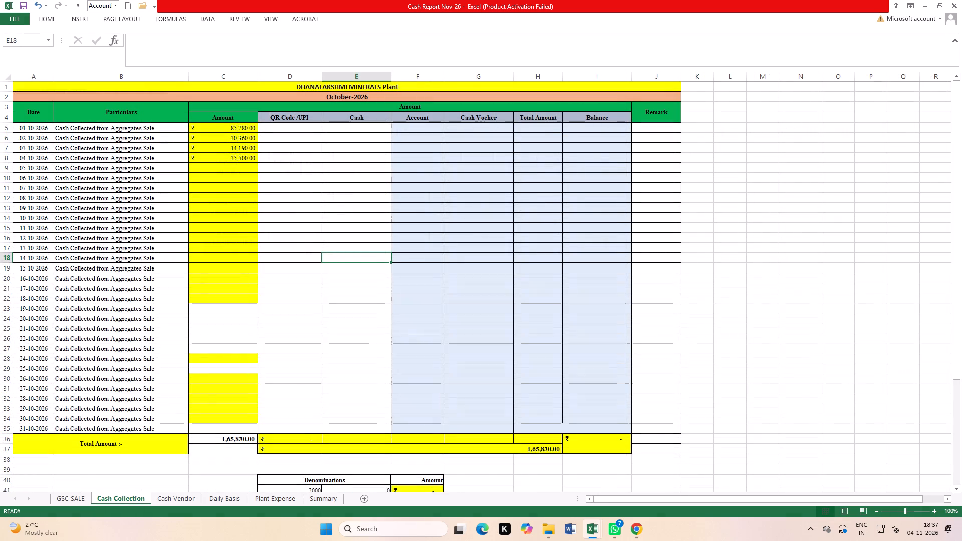
click(80, 496)
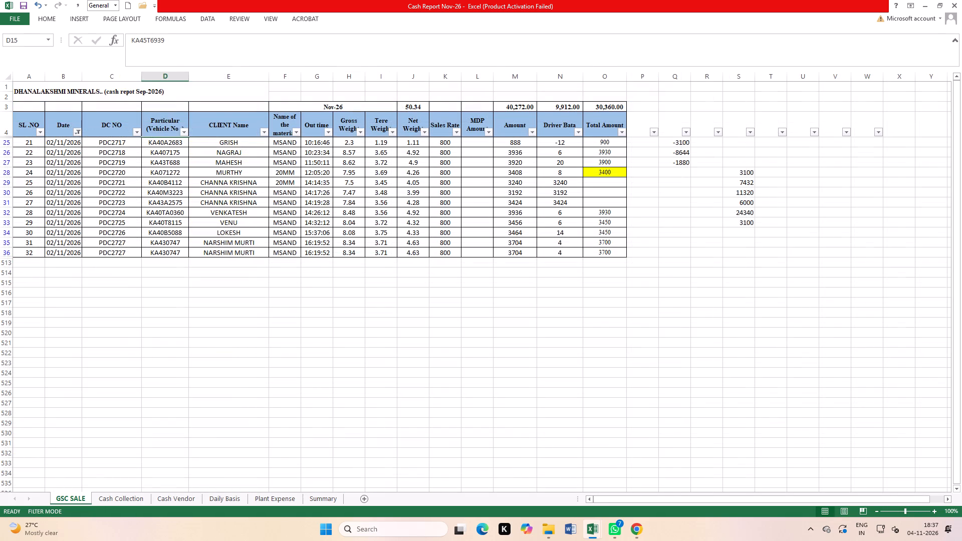
Change the Date filter to show only the 03/11/2026 sales.
click(77, 129)
click(41, 245)
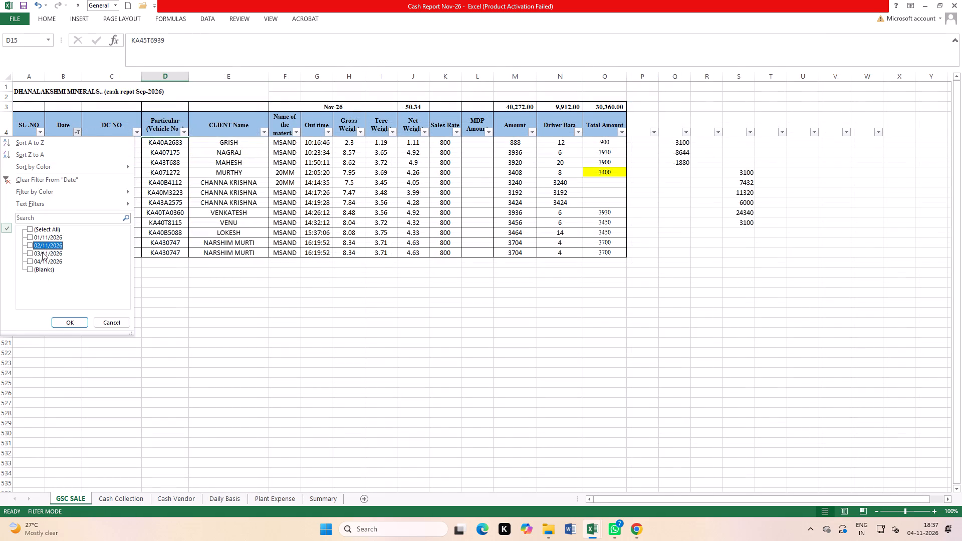
click(43, 253)
click(61, 323)
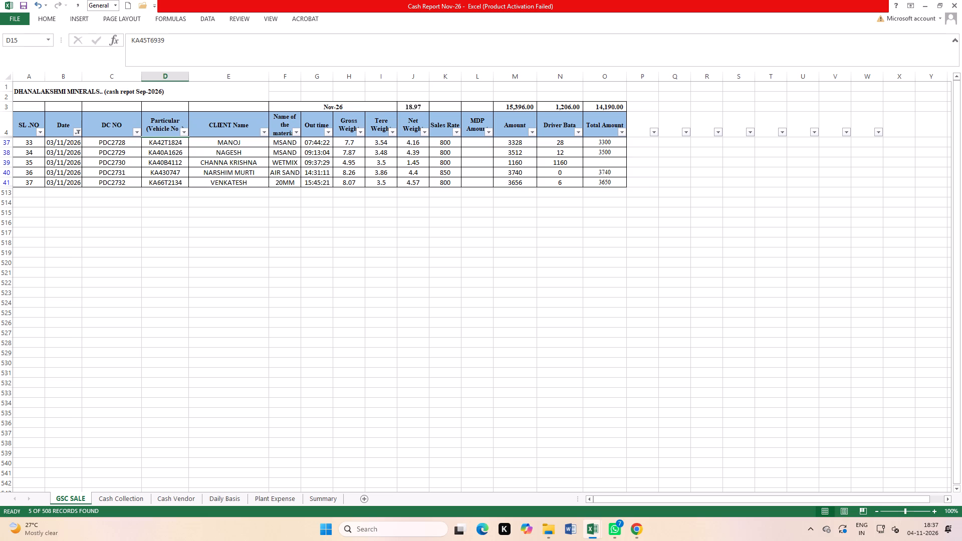
Change the Date filter to show only the 04/11/2026 sales.
click(79, 132)
click(53, 254)
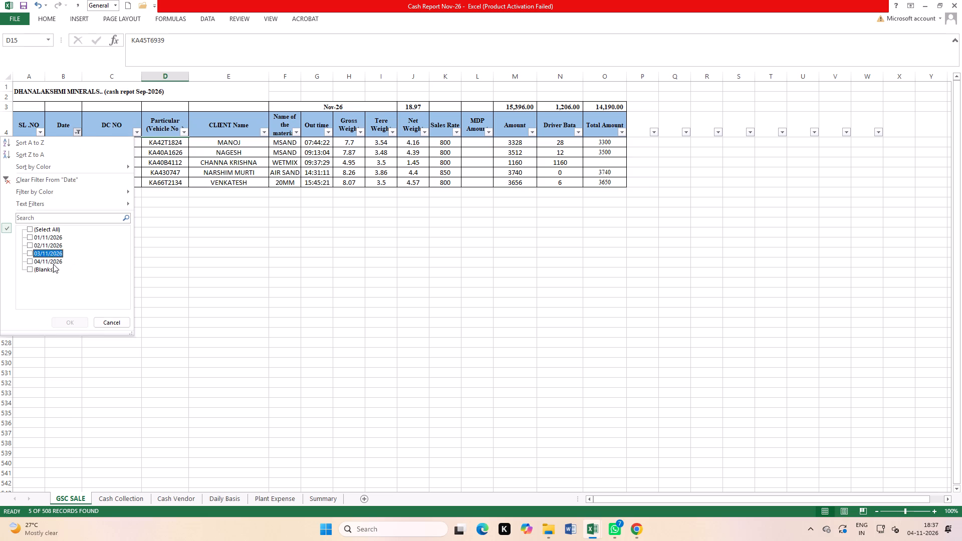
click(53, 264)
click(73, 322)
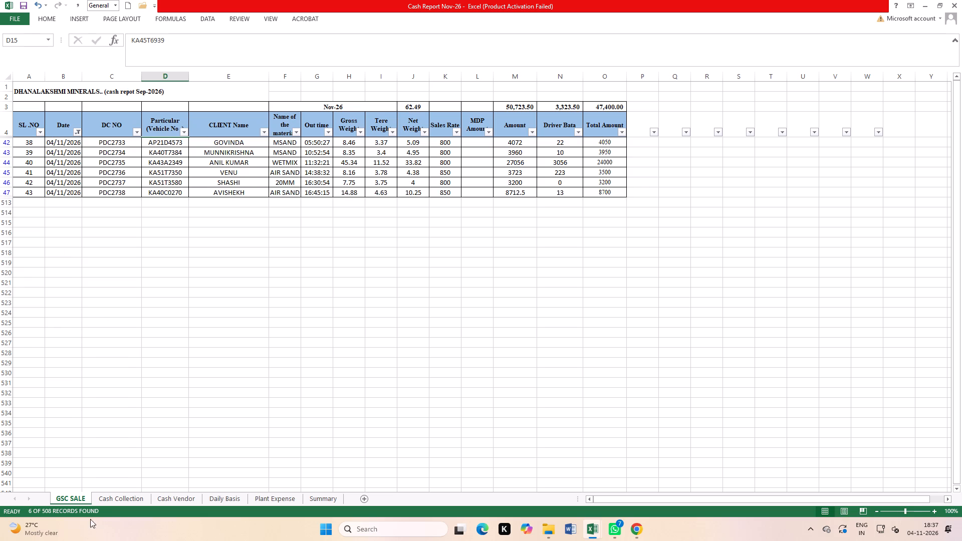
Enter 47400 as the Amount in the 05-10-2026 row (C9) of the Cash Collection sheet.
click(121, 496)
click(237, 165)
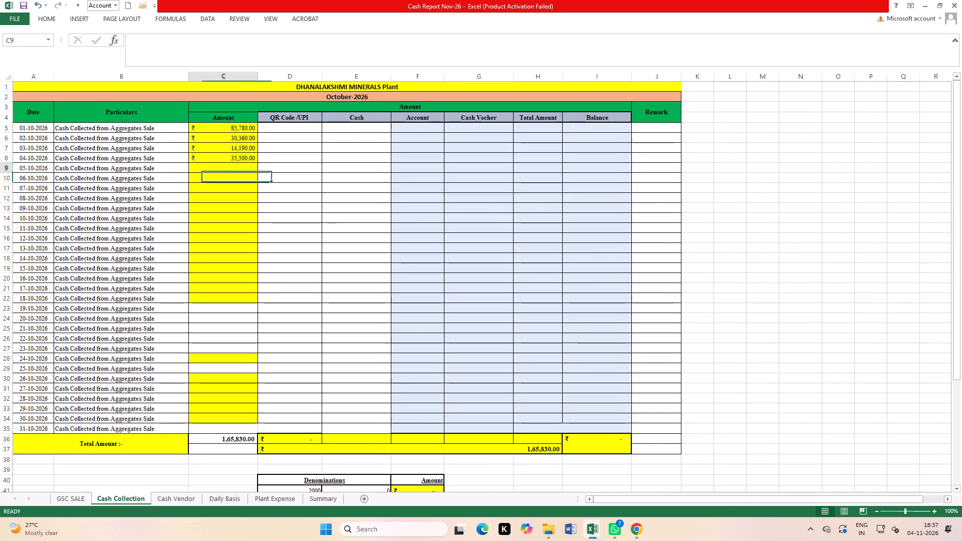
text(47400)
key(Return)
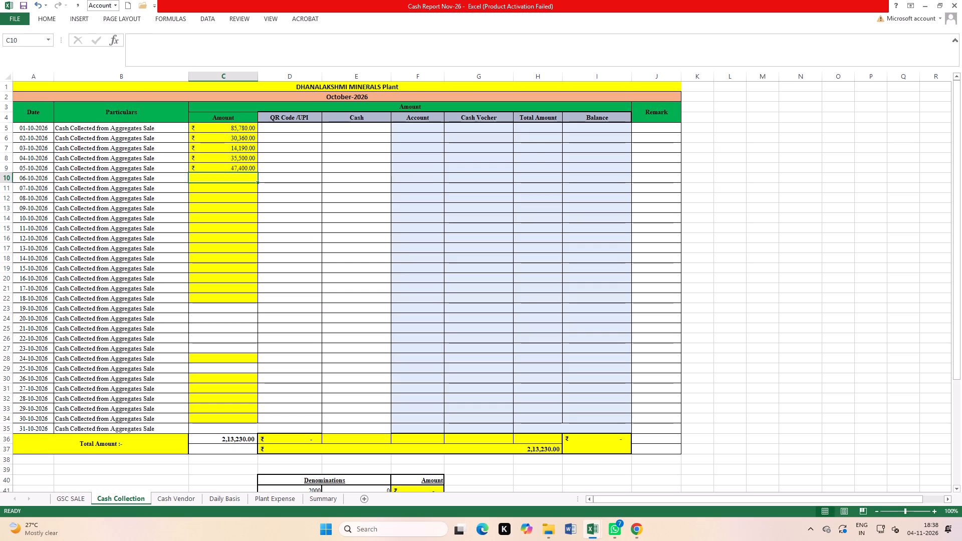
Remove the filters from the GSC SALE sheet.
click(79, 498)
click(209, 17)
click(268, 39)
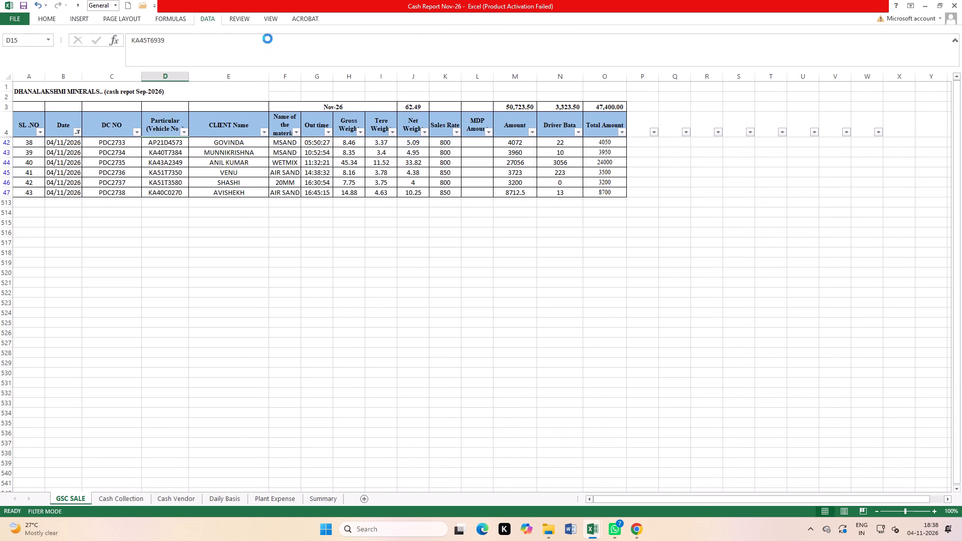
Open the Plant Expense sheet.
click(276, 501)
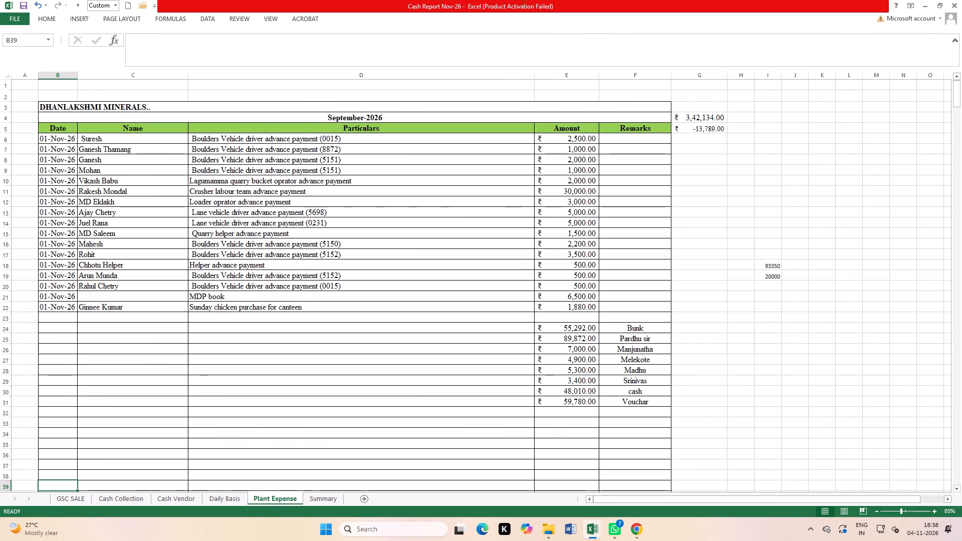
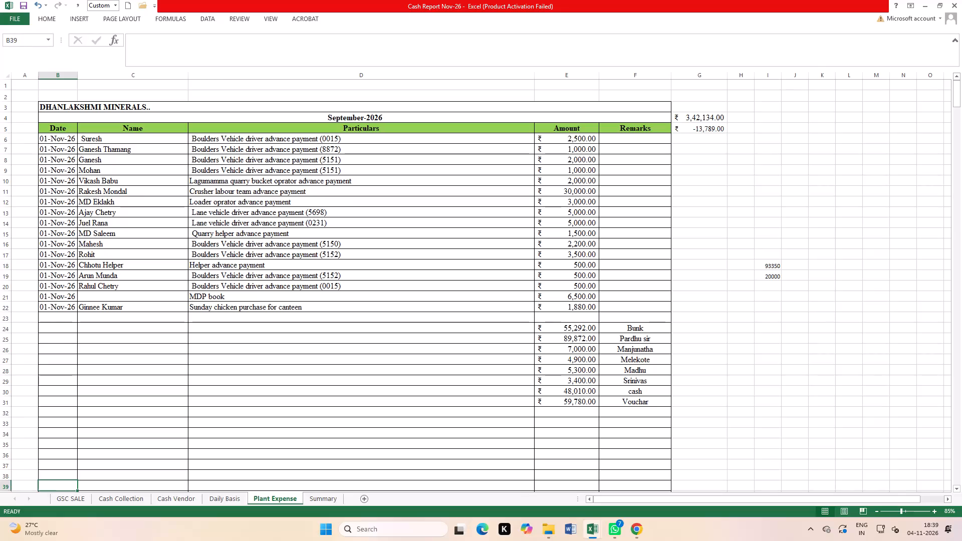
Replace the MDP book description in Particulars cell D21 with "Mines office formalities for MDP Book(40No's)".
click(254, 299)
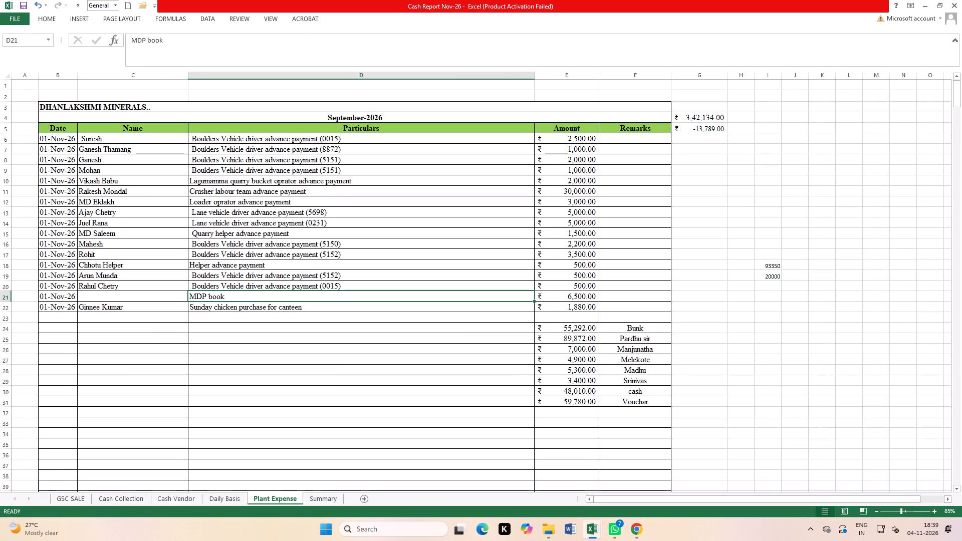
key(m)
key(BackSpace)
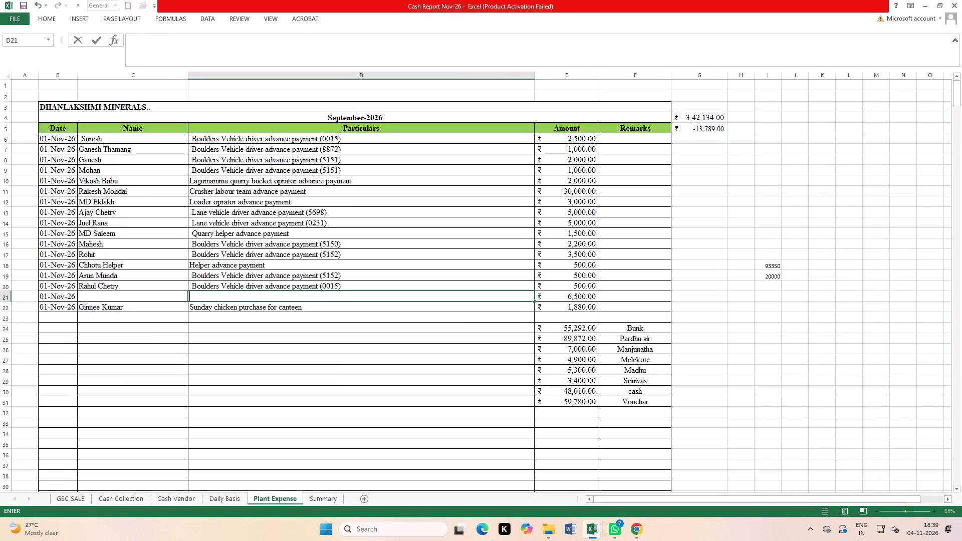
text(ine)
key(space)
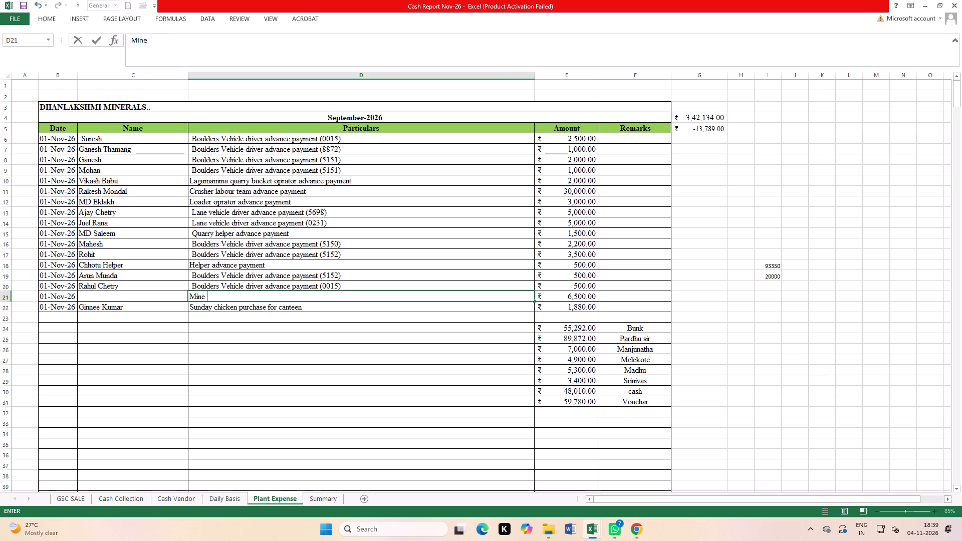
key(BackSpace)
text(s office)
key(space)
text(formalities for)
key(space)
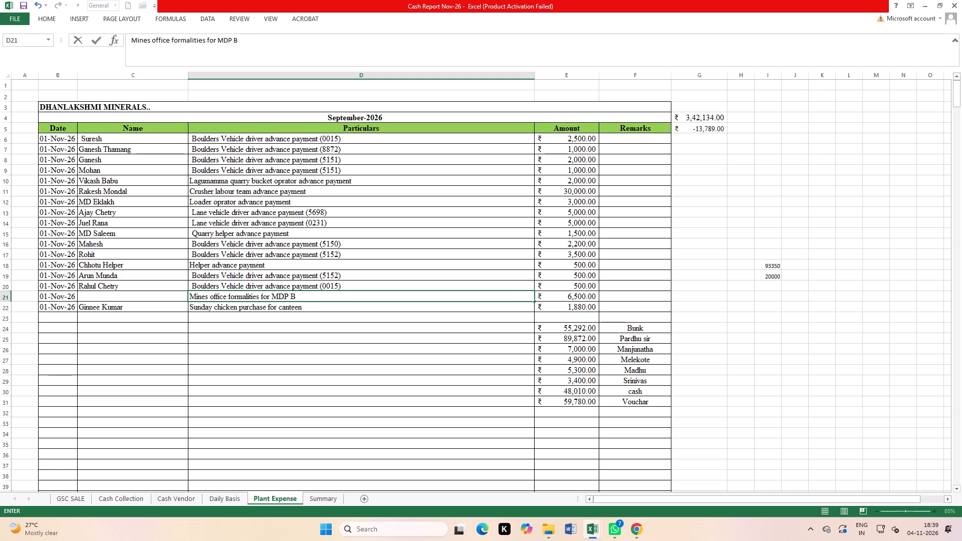
text(ook)
key(shift+parenleft)
text(40)
key(o)
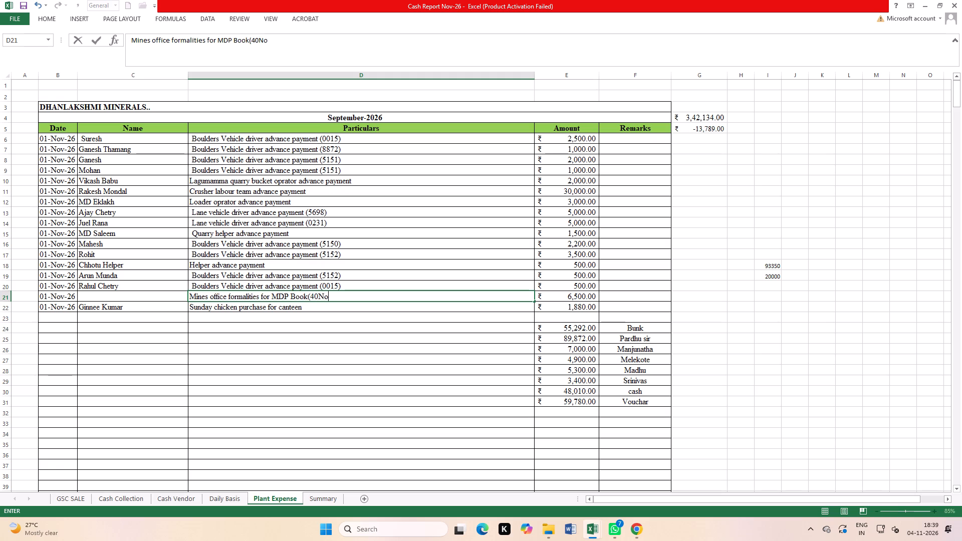
text('s)
key(shift+parenright)
key(Right)
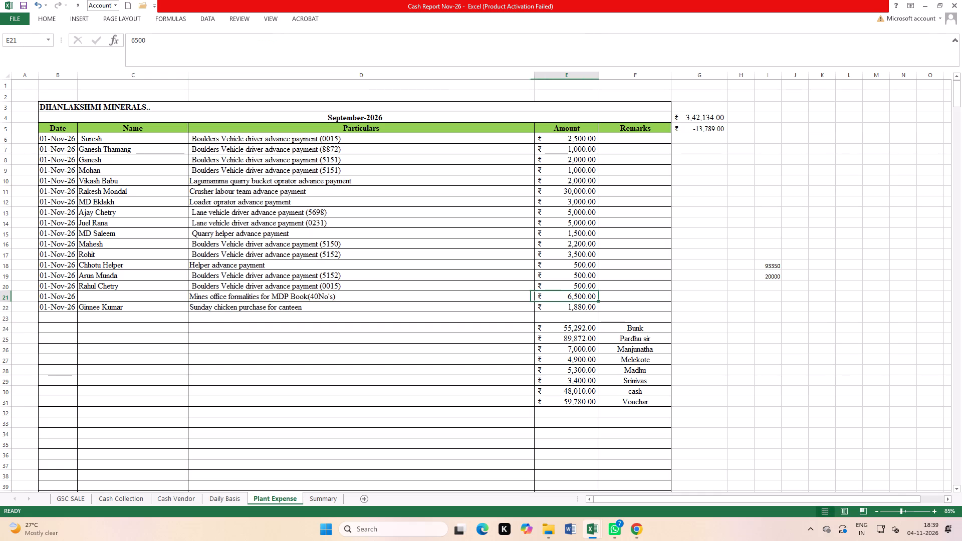
Insert six blank rows at row 23, between the Sunday chicken purchase entry and the Bunk amount.
click(322, 373)
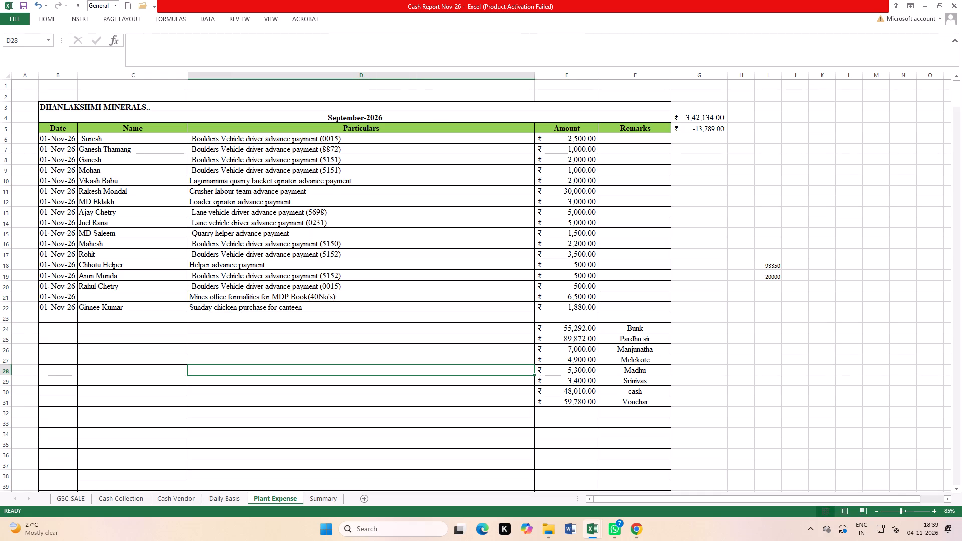
click(1, 315)
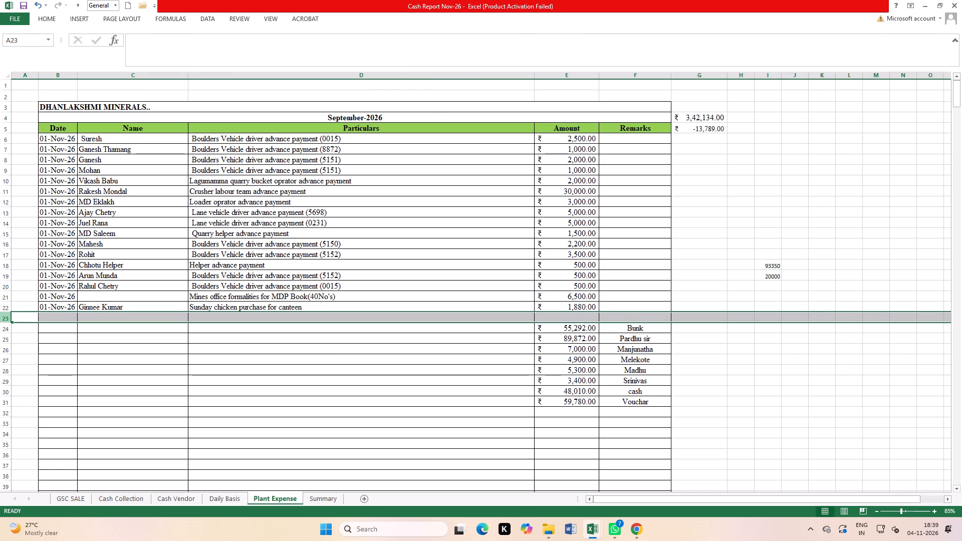
key(ctrl+plus)
key(ctrl+plus)
key(ctrl+plus)
key(ctrl+plus)
key(ctrl+plus)
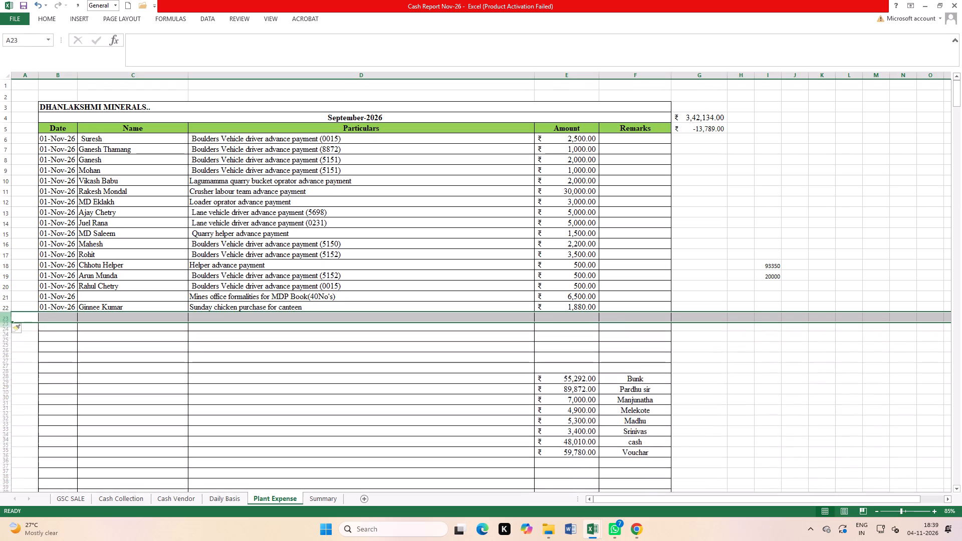
key(ctrl+plus)
click(119, 375)
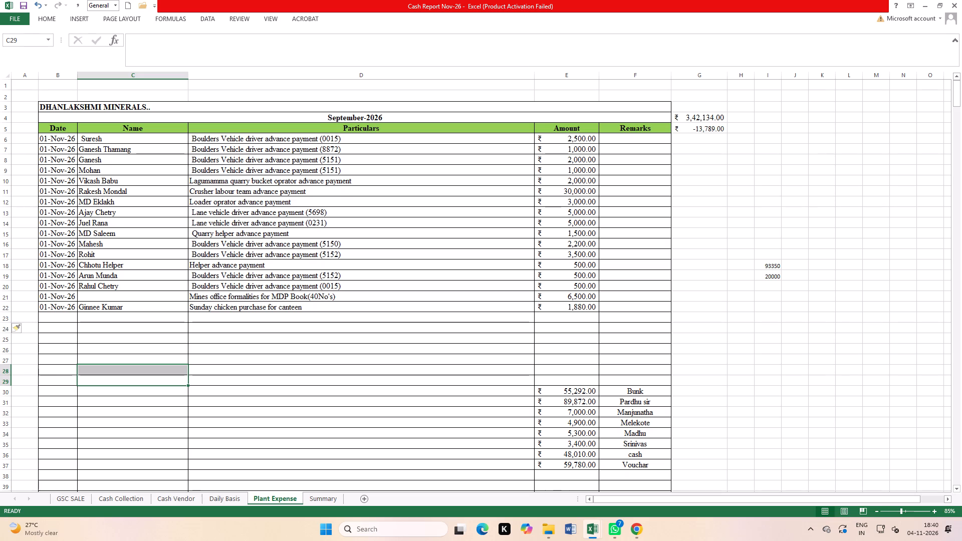
click(477, 400)
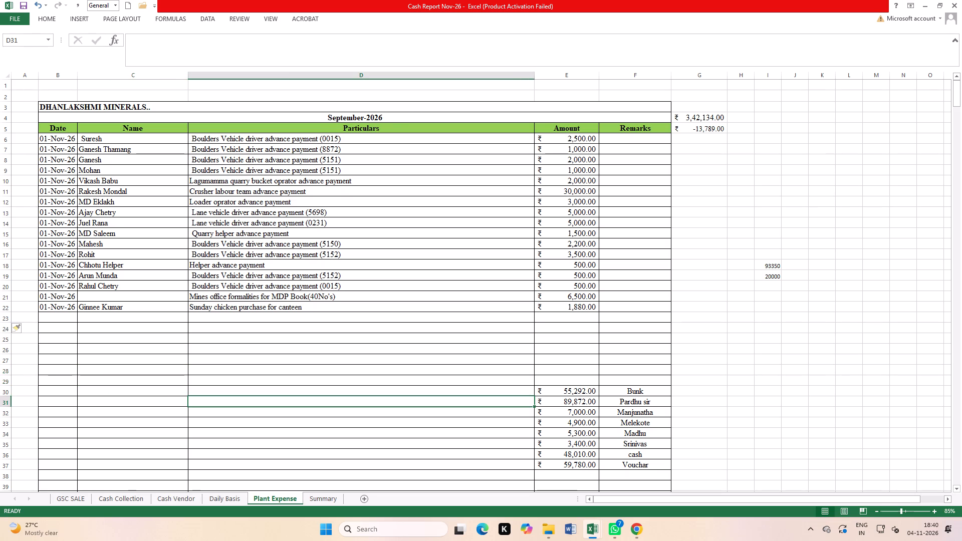
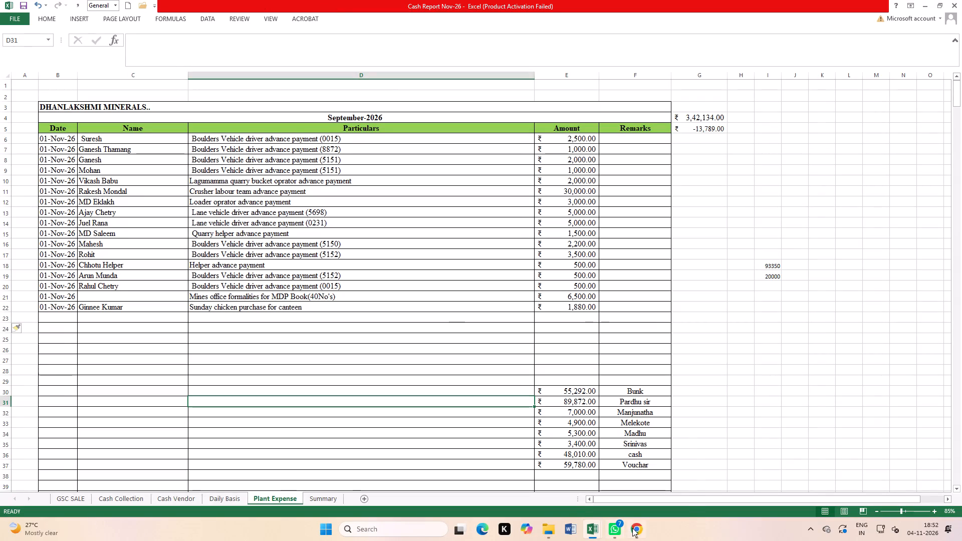
Switch to Chrome and view the CRUSHER Spot Sale DC Report for 04/11/2026.
click(644, 481)
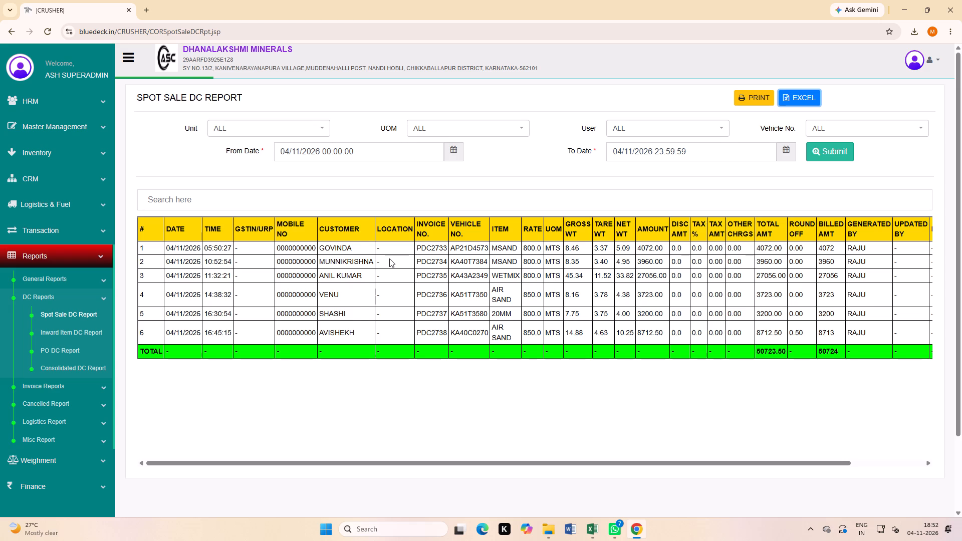
click(674, 393)
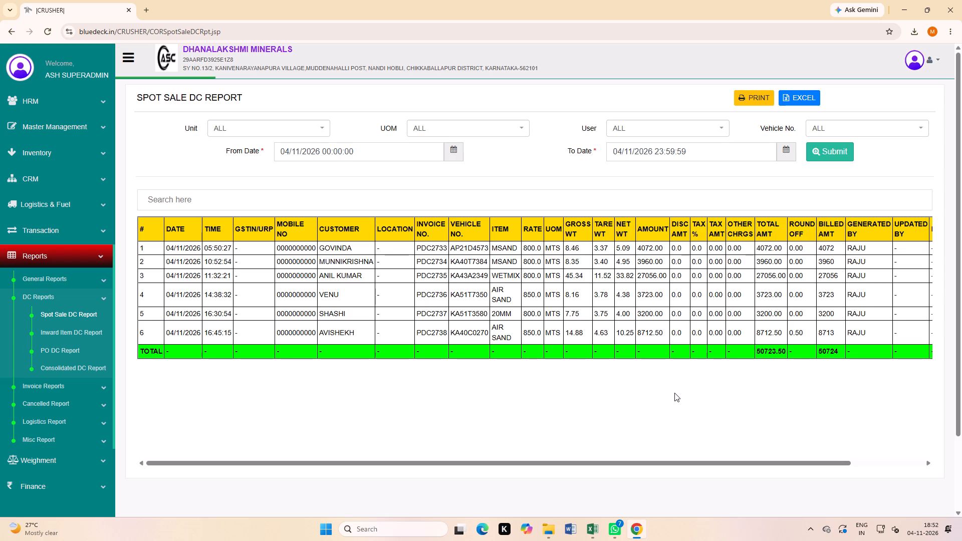
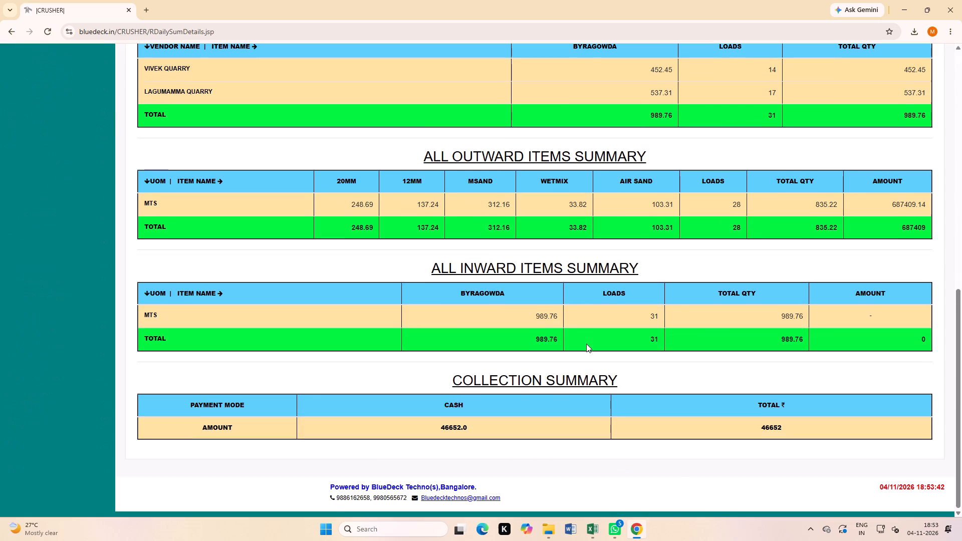
Review the 04/11/2026 Daily Summary Report from the collection and inward/outward item summaries back to the credit and spot sale summaries.
scroll(586, 344, up, 3)
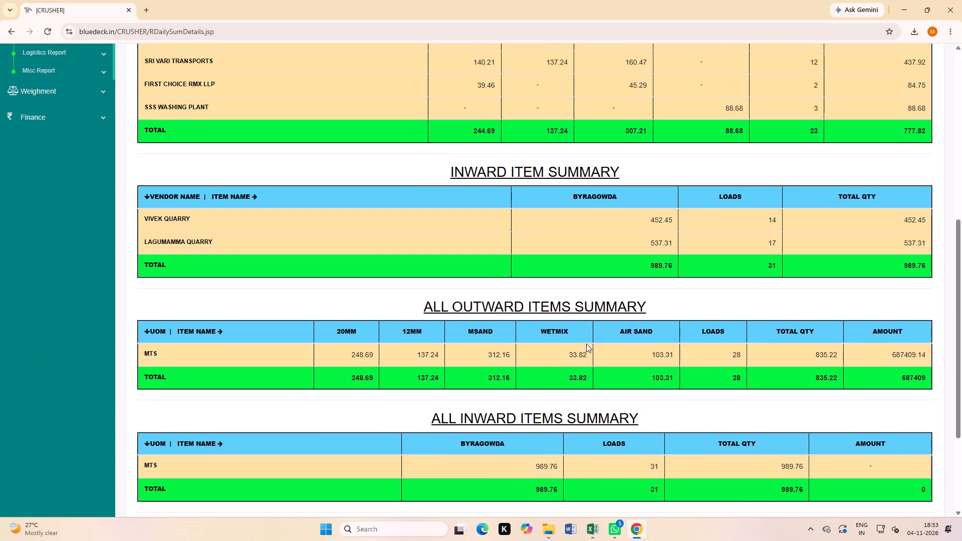
scroll(716, 356, up, 2)
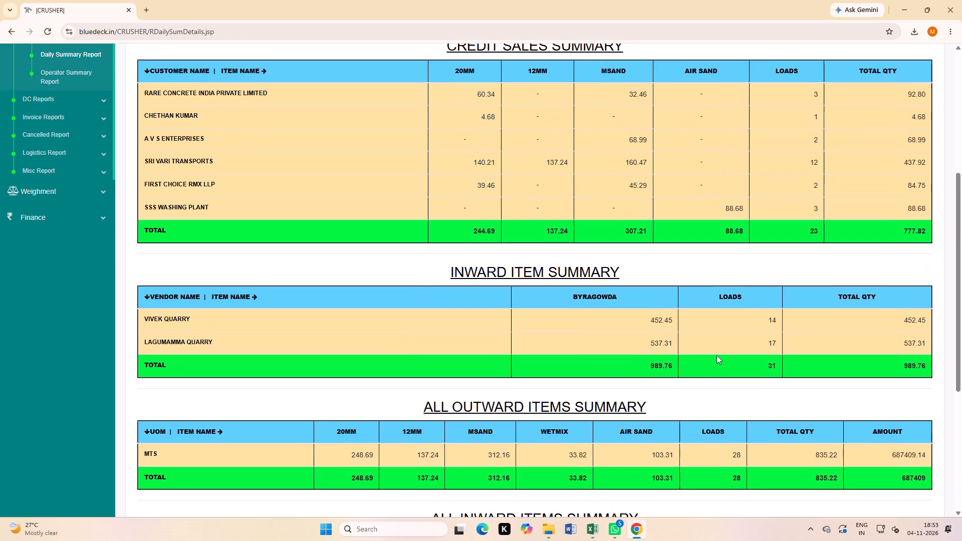
scroll(594, 347, up, 3)
scroll(436, 370, up, 7)
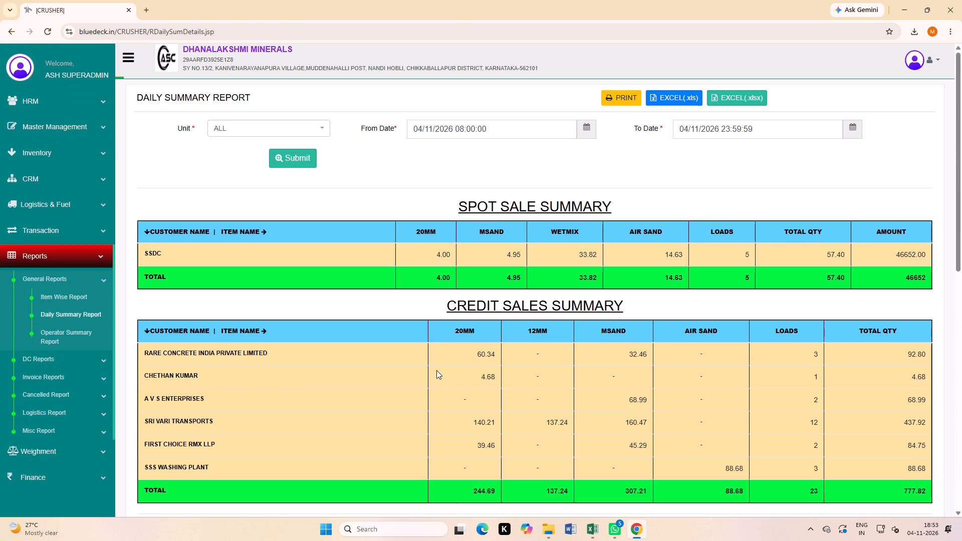
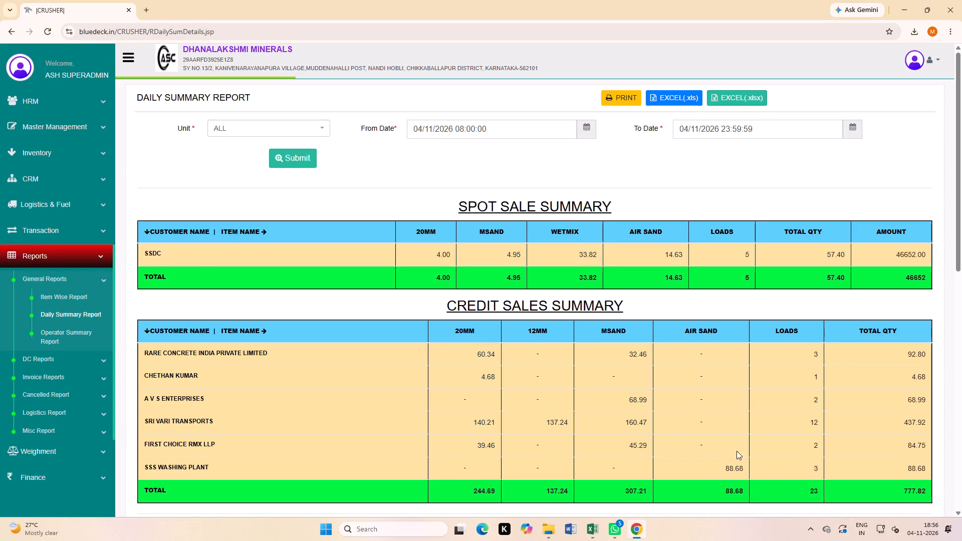
Switch to Excel and close the SpotSaleDCReport (57) workbook, returning to Cash Report Nov-26.
click(596, 529)
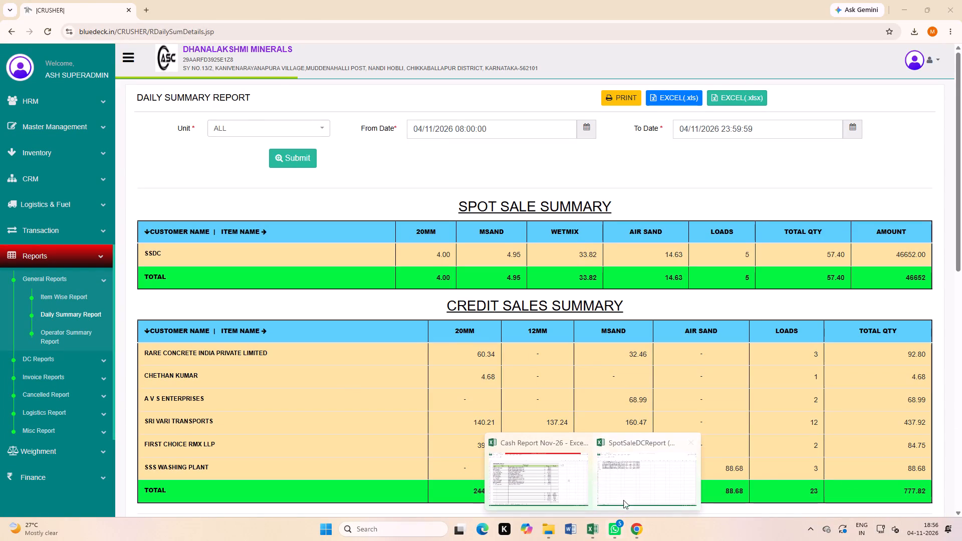
click(638, 477)
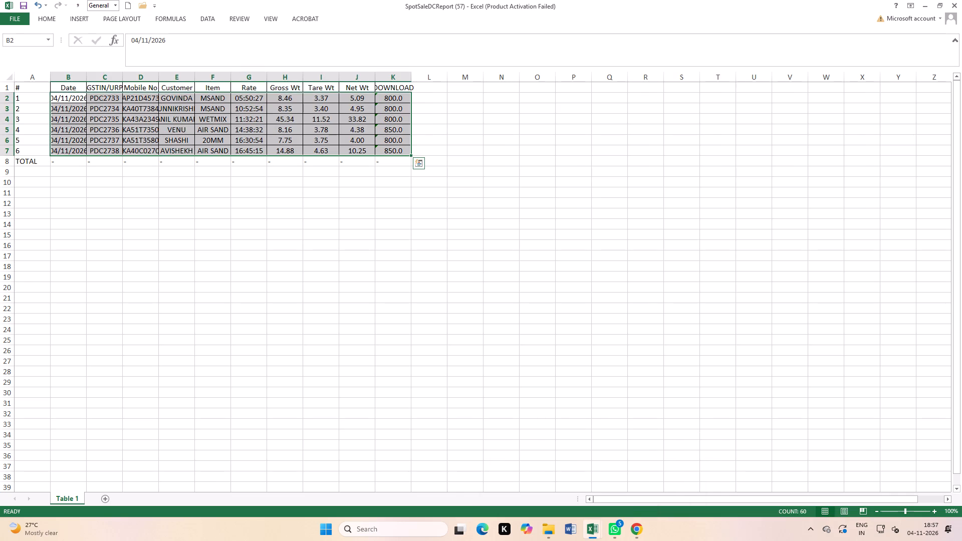
click(952, 2)
click(488, 282)
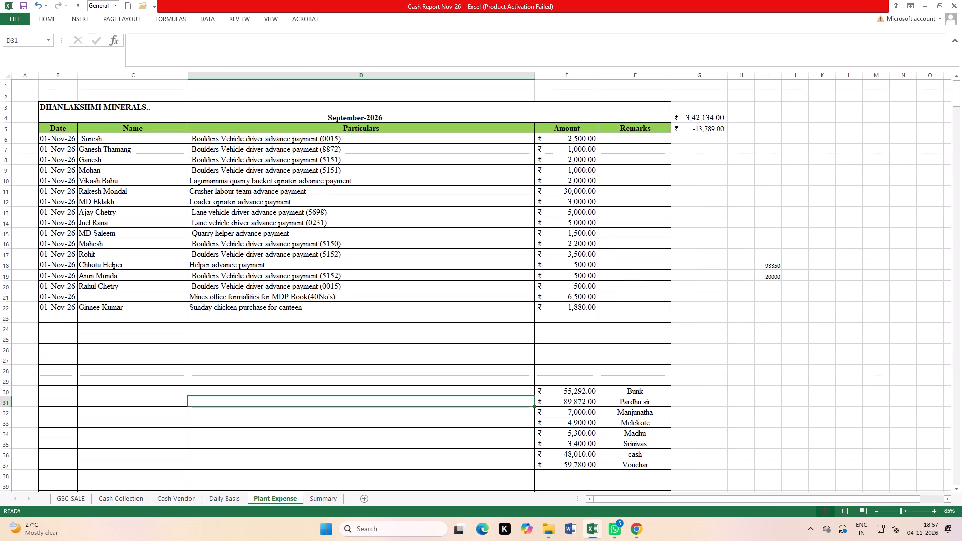
On the GSC SALE sheet, delete the loose working figures beside the sales table in cells Q15 to T35.
click(66, 496)
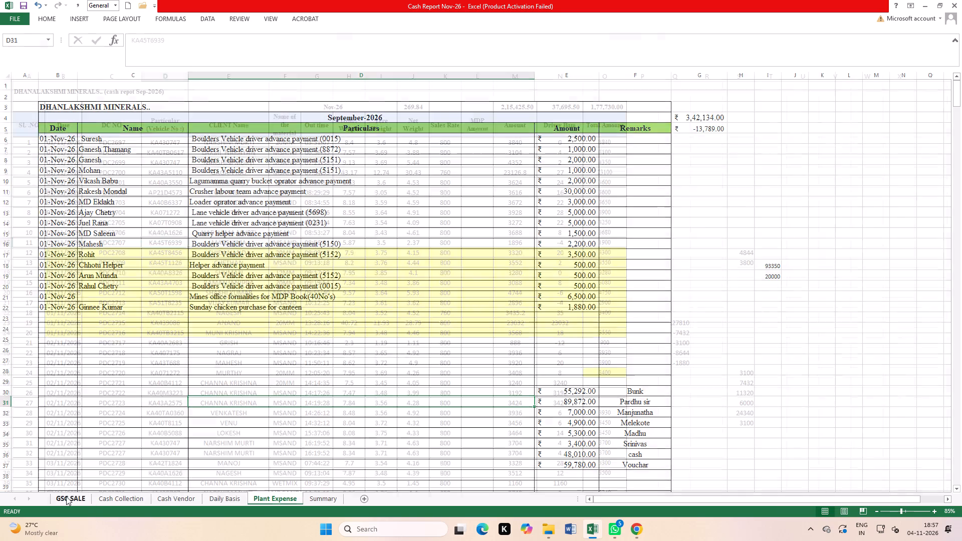
scroll(150, 326, up, 3)
scroll(187, 316, down, 10)
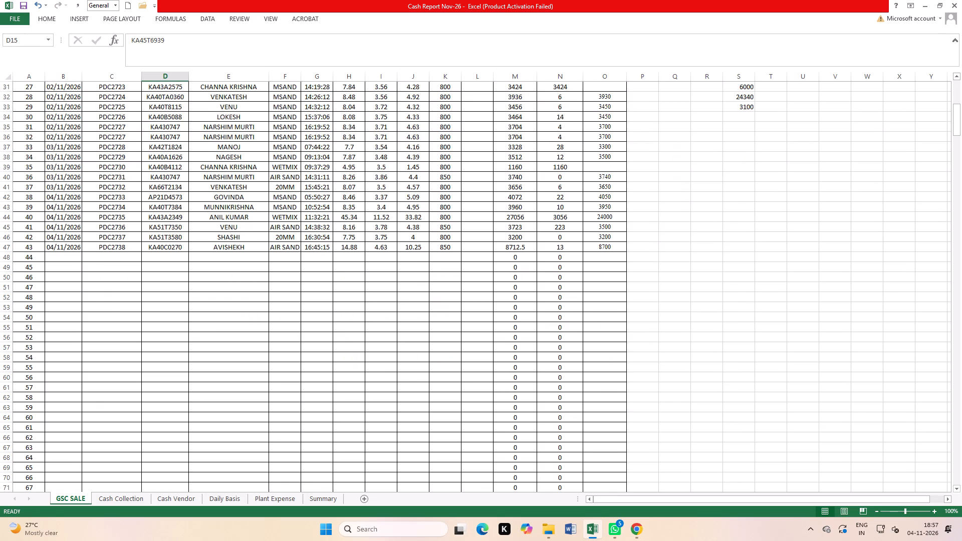
scroll(702, 340, up, 2)
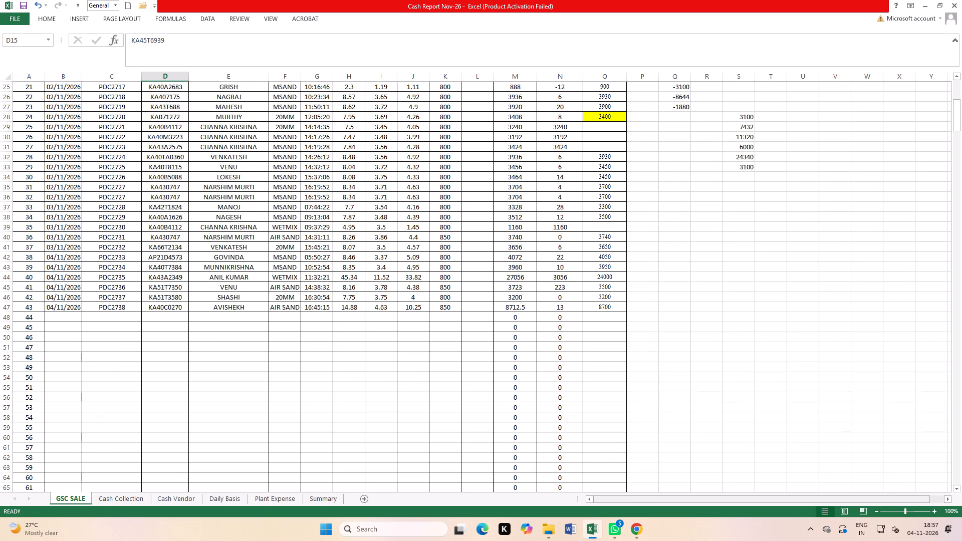
scroll(689, 323, up, 13)
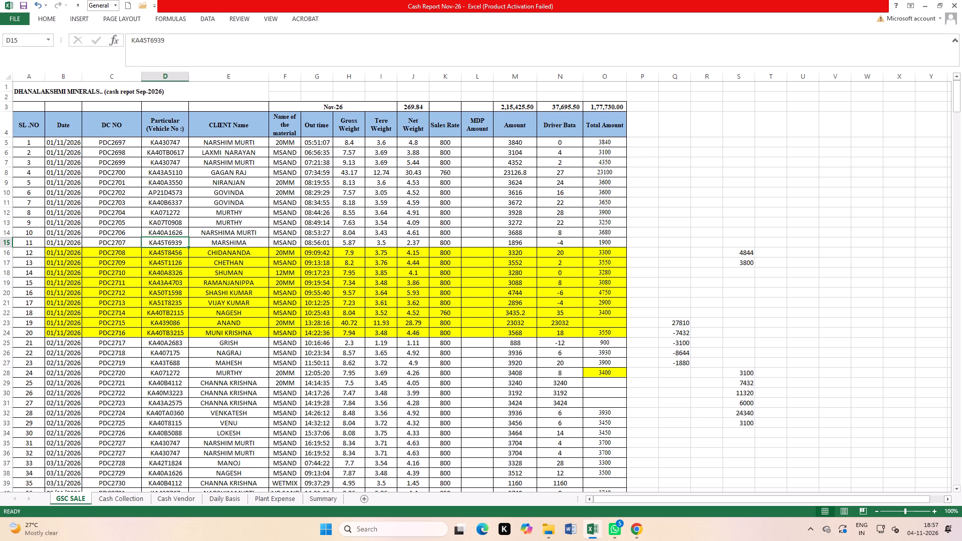
drag(662, 238, 784, 441)
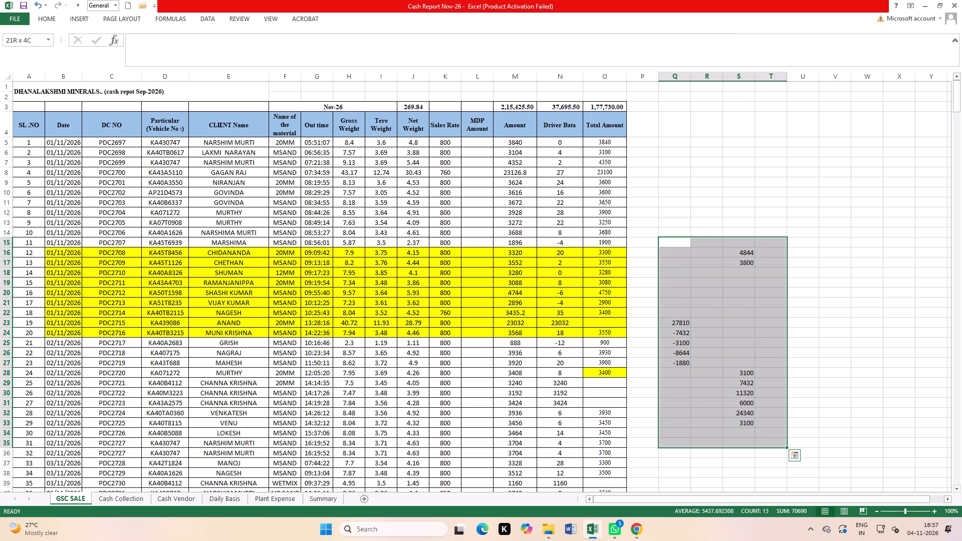
key(Delete)
click(832, 325)
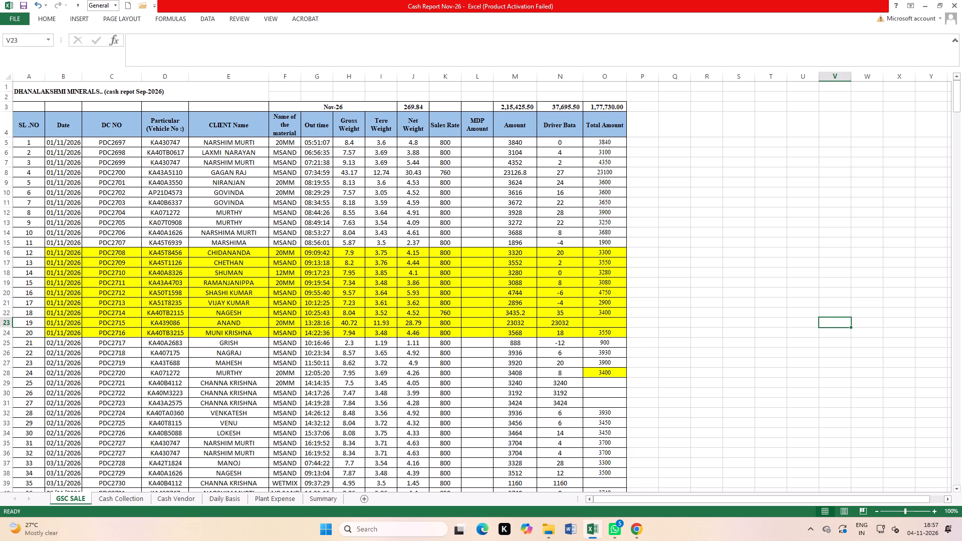
Remove the yellow fill from GSC SALE rows 16 to 28, columns B to O, by setting No Fill.
scroll(708, 359, down, 1)
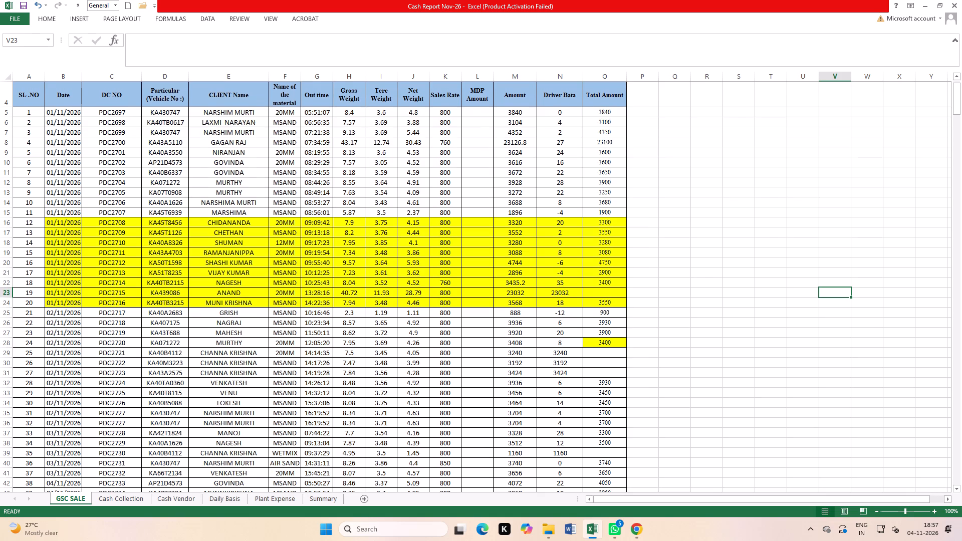
scroll(693, 350, down, 3)
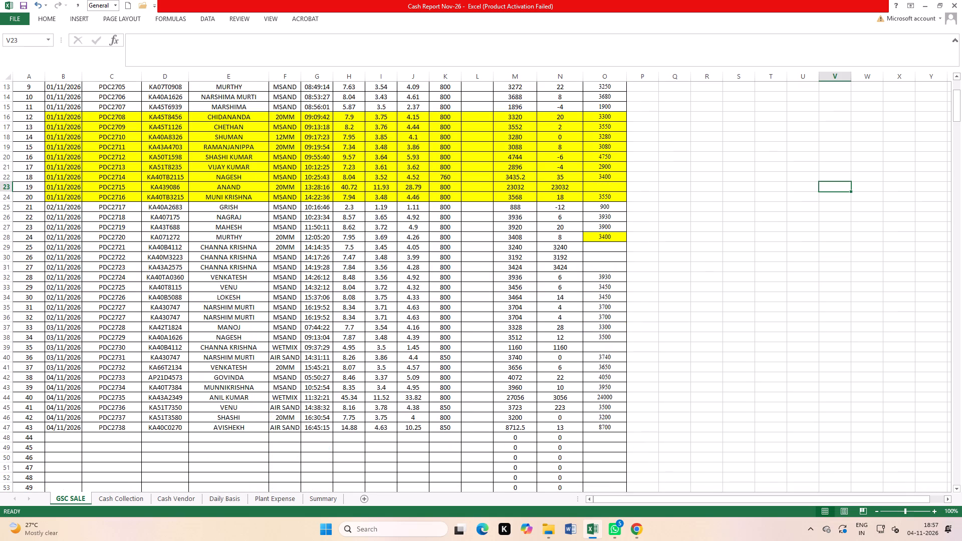
click(722, 317)
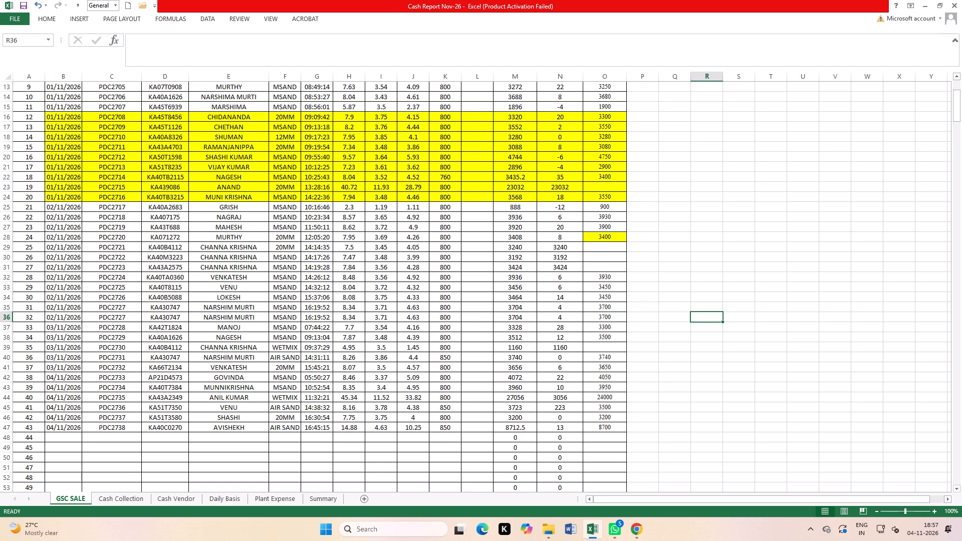
click(611, 188)
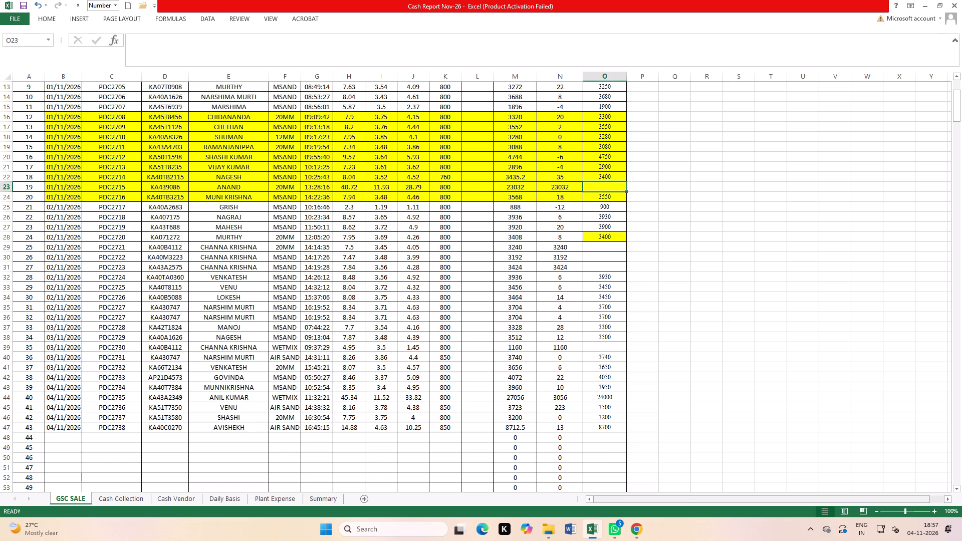
scroll(131, 190, up, 4)
scroll(334, 270, down, 4)
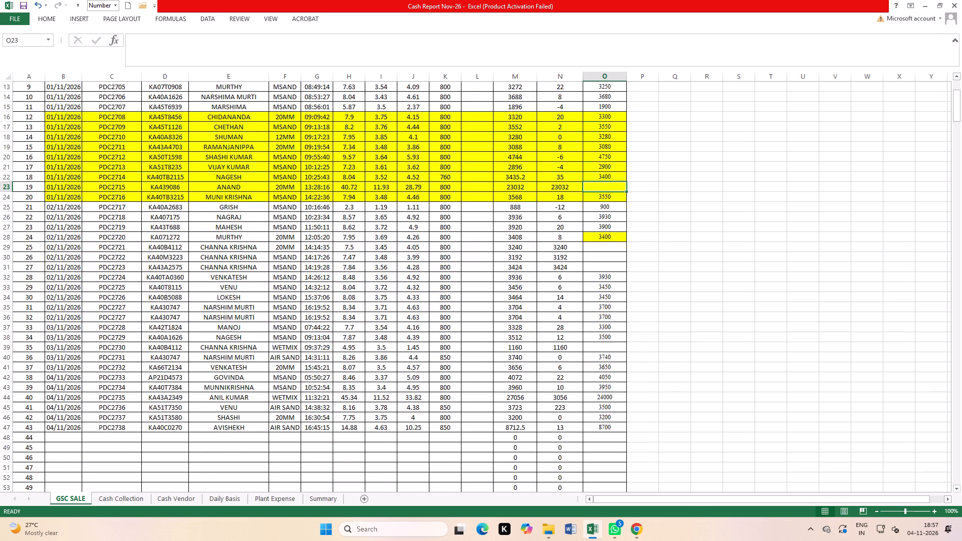
scroll(176, 233, up, 2)
click(214, 198)
drag(66, 175, 188, 213)
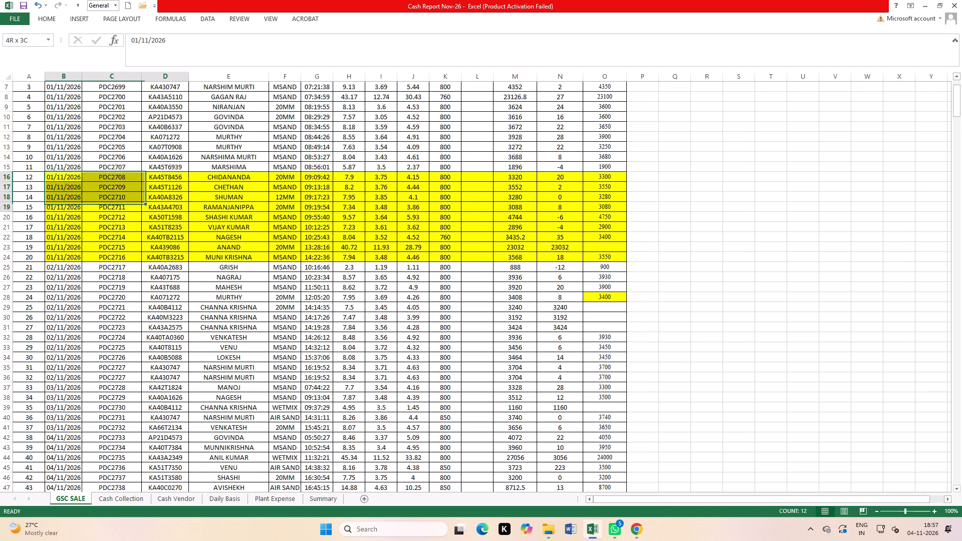
drag(188, 213, 602, 296)
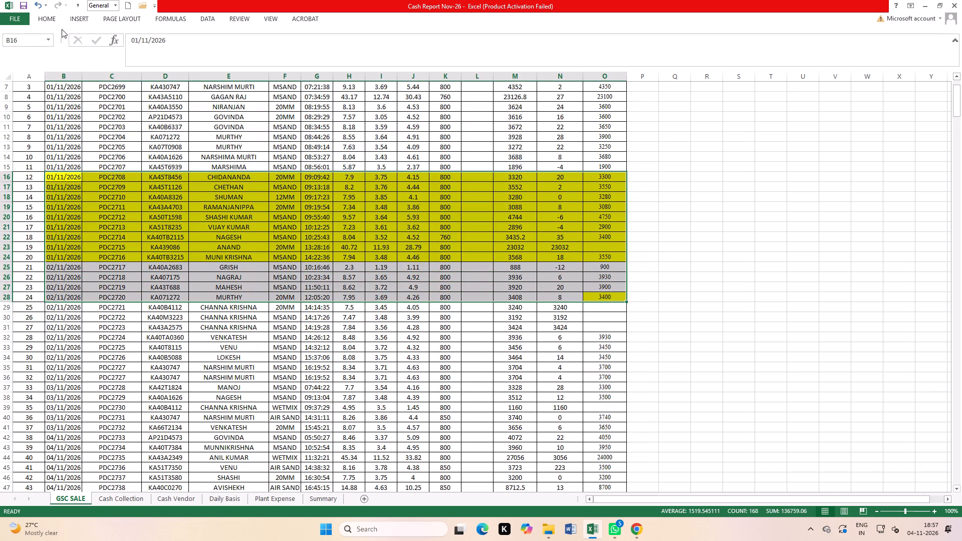
click(50, 19)
click(161, 55)
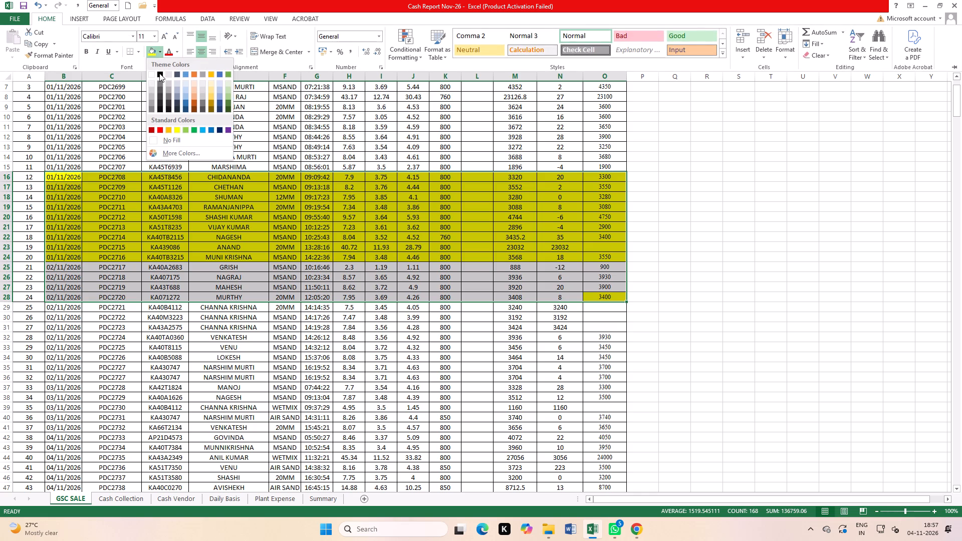
click(174, 140)
click(733, 276)
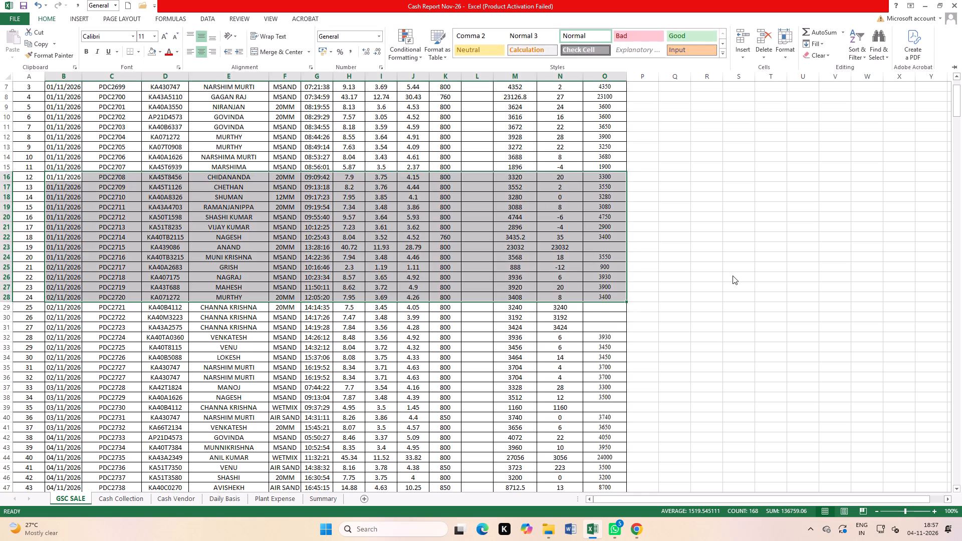
click(666, 272)
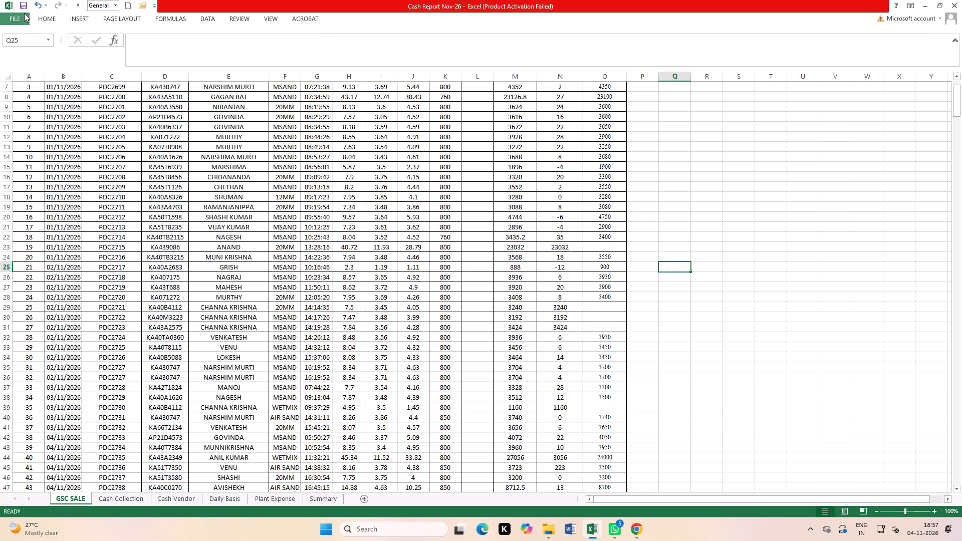
Save the Cash Report Nov-26 workbook.
double_click(23, 3)
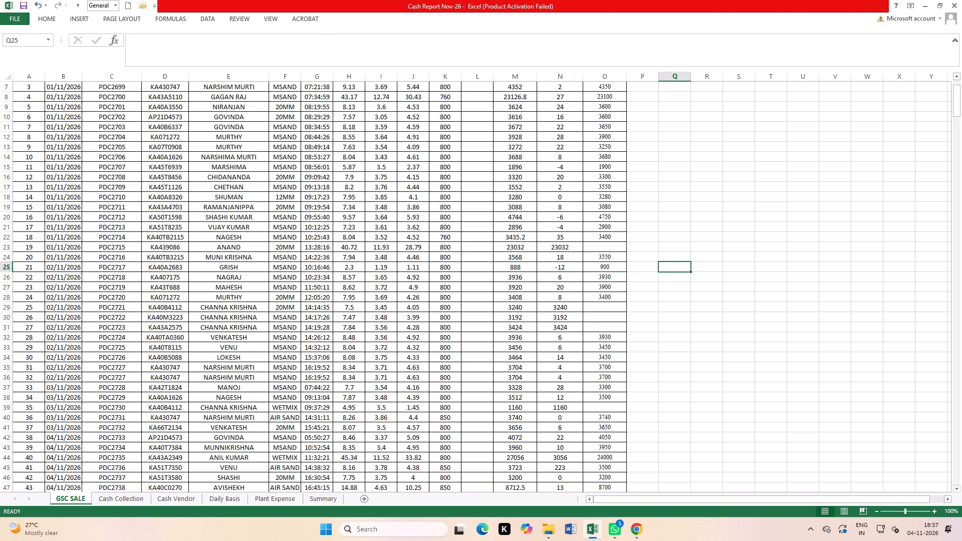
On the Plant Expense sheet, select the date cell of the first empty row below the canteen chicken purchase to start a new entry.
scroll(543, 283, down, 8)
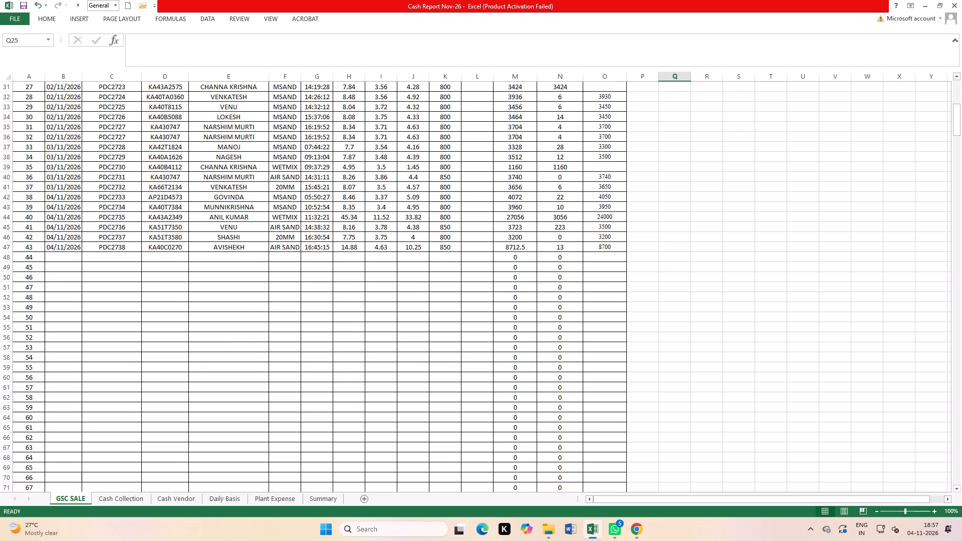
click(281, 498)
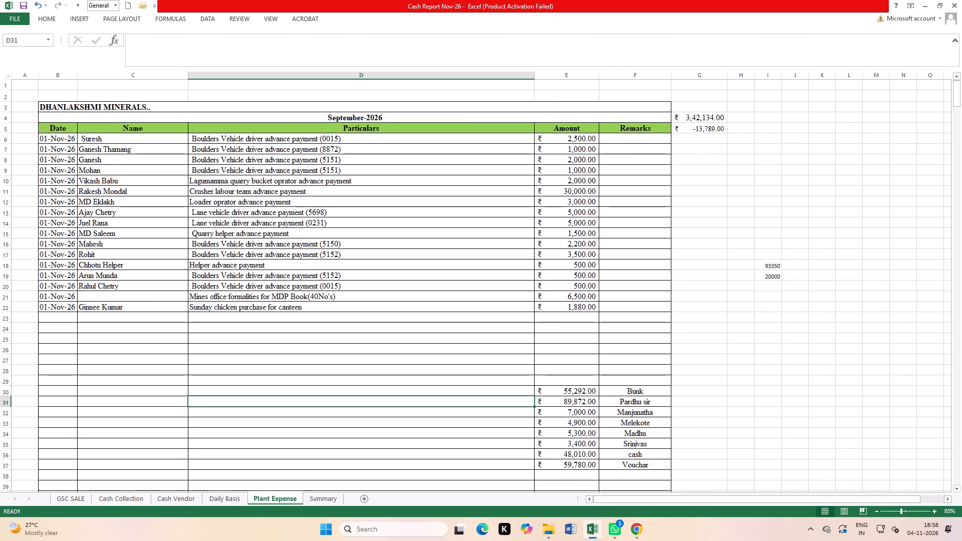
scroll(397, 358, down, 4)
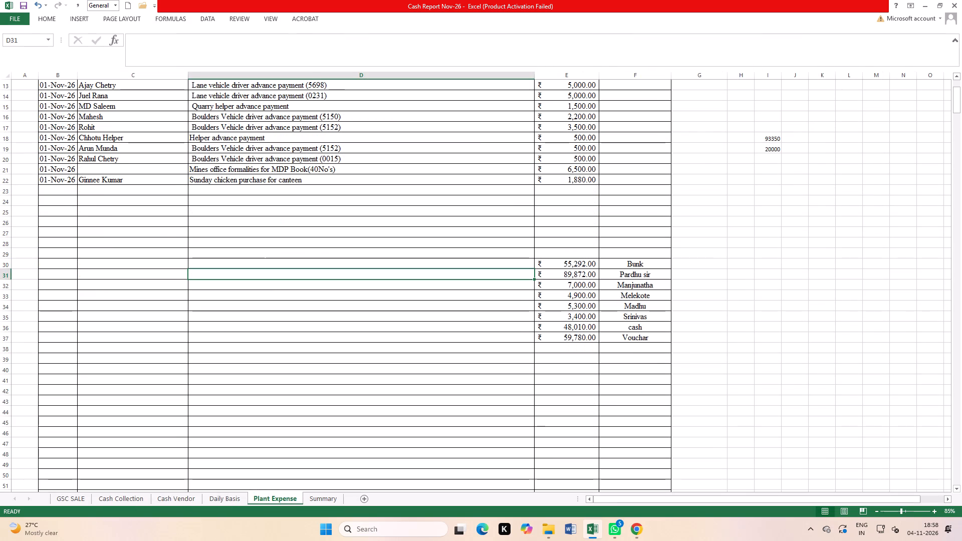
click(66, 188)
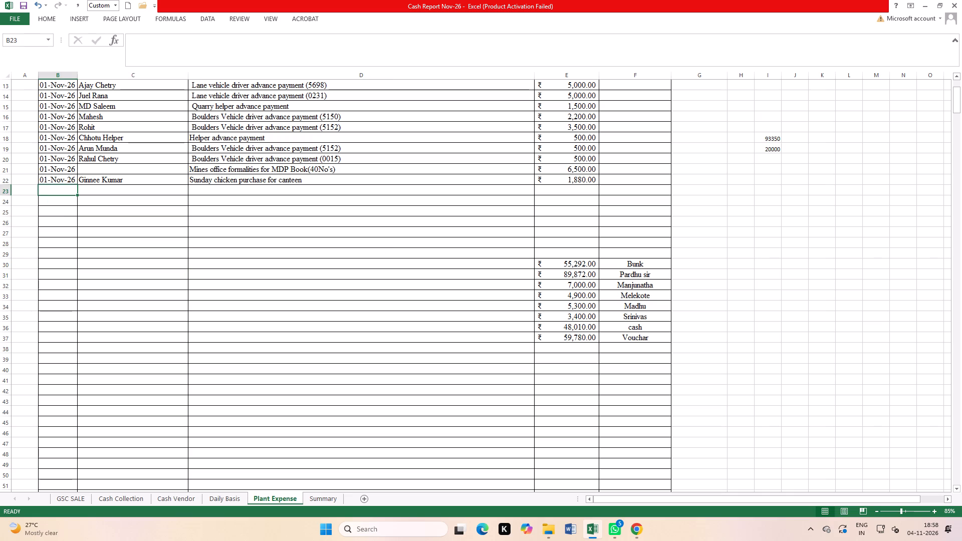
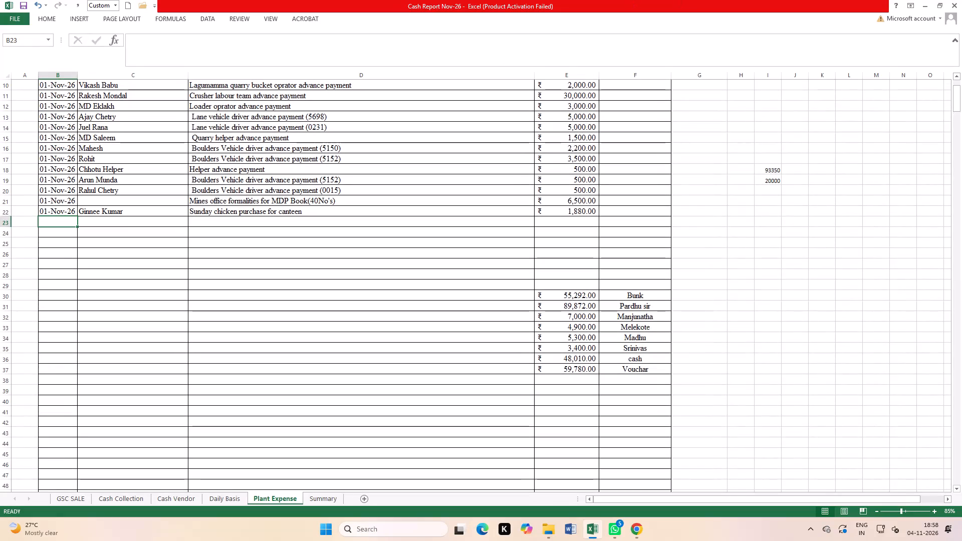
Select date cell B23 on the Plant Expense sheet, directly below the canteen chicken purchase, to begin the next expense entry.
scroll(461, 312, down, 4)
scroll(596, 196, up, 1)
click(377, 202)
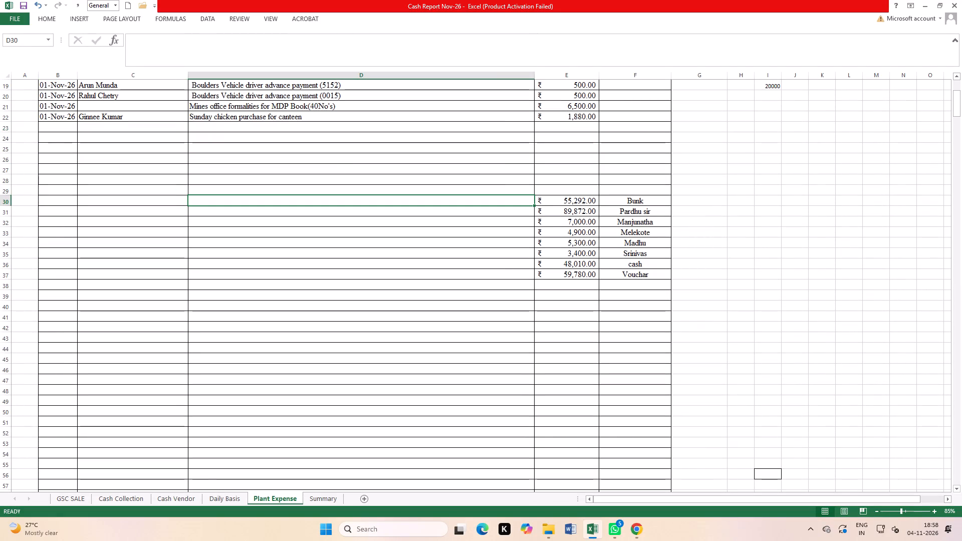
click(53, 125)
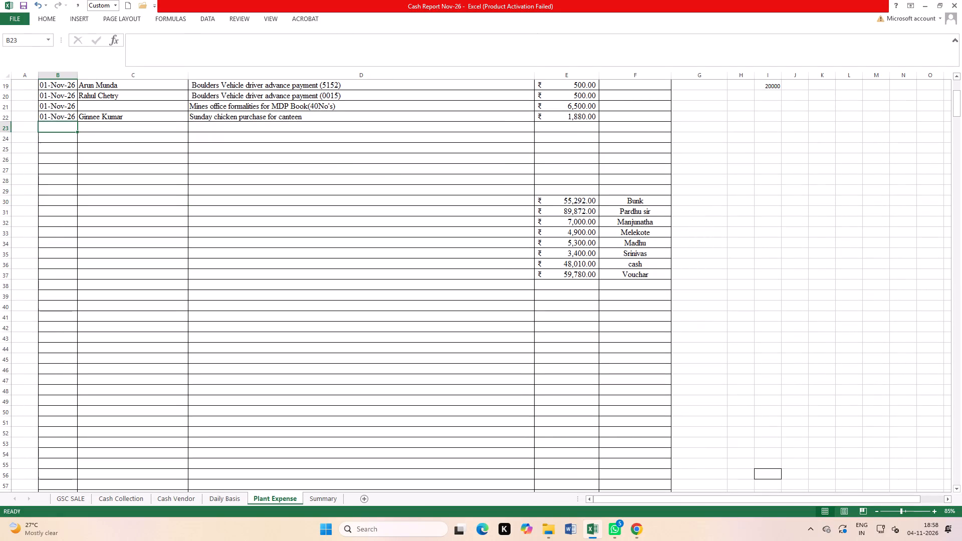
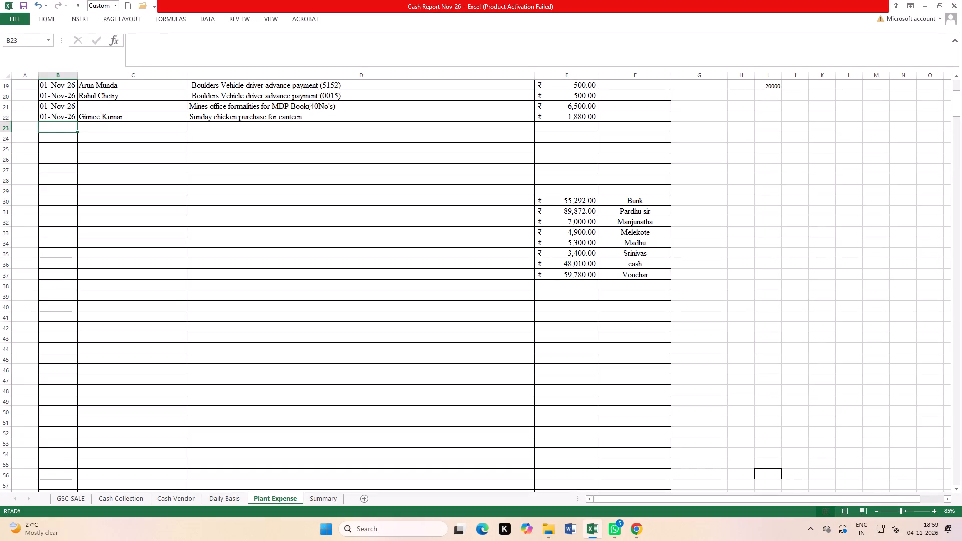
Fill row 23's date and payee name by copying them down from the canteen chicken purchase row.
key(ctrl+d)
click(101, 123)
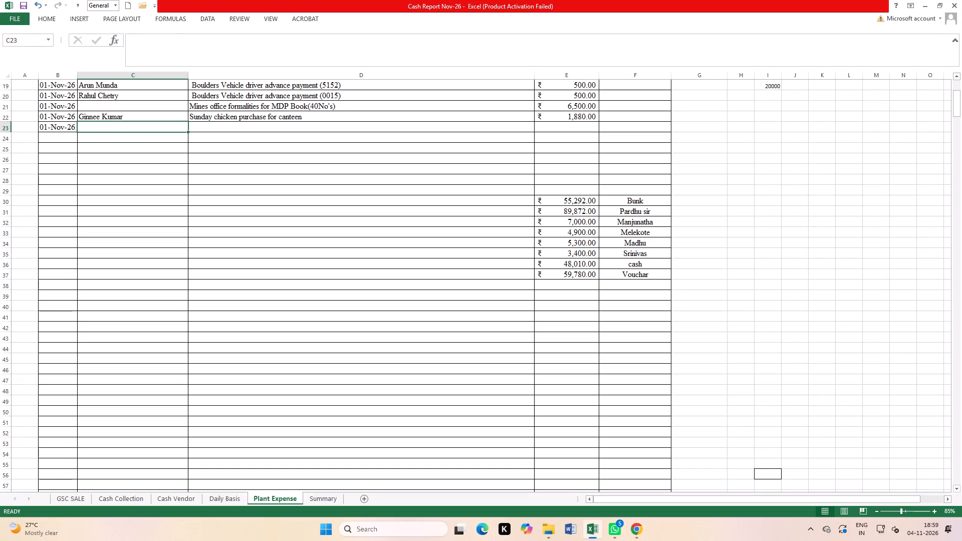
key(ctrl+d)
Fill the blank payee name of the MDP Book mines office formalities entry with the name from the row above.
click(121, 109)
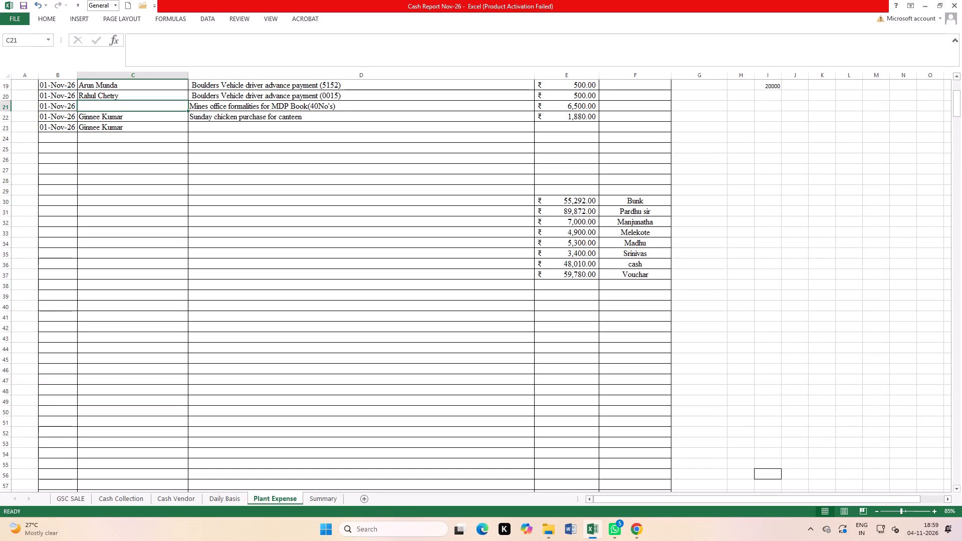
key(ctrl+d)
Enter the description "Vegetable purchase for canteen" and the amount 2770 in row 23.
click(224, 133)
click(234, 125)
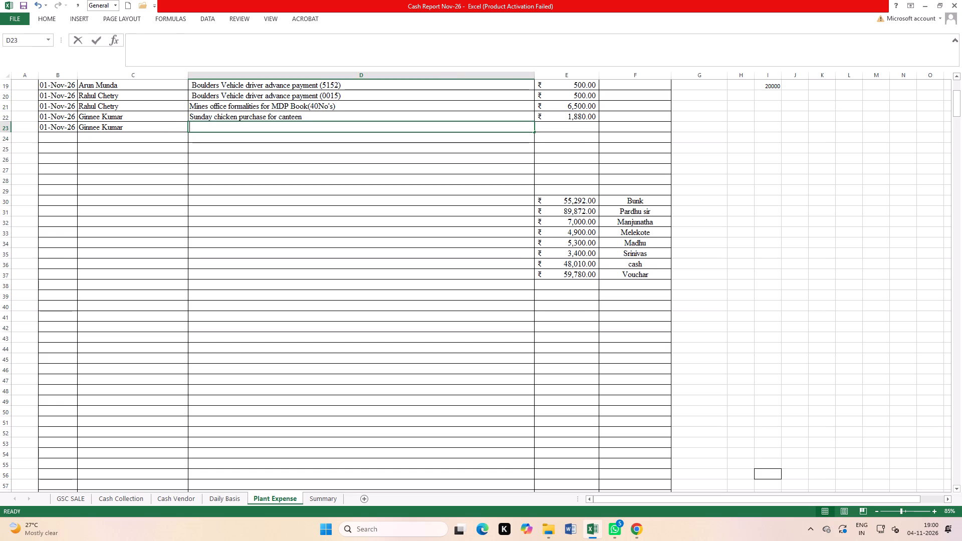
text(ege)
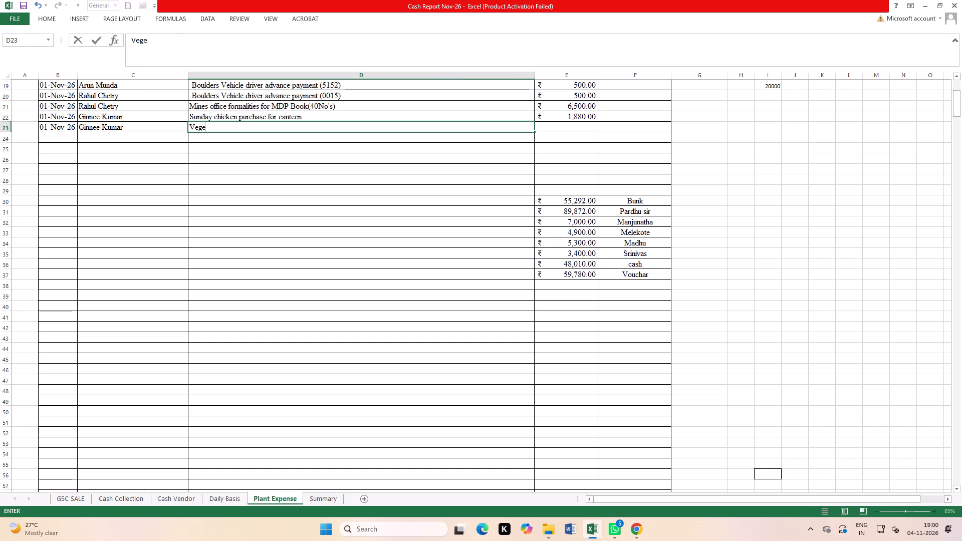
text(ta)
text(ble purchase for)
key(space)
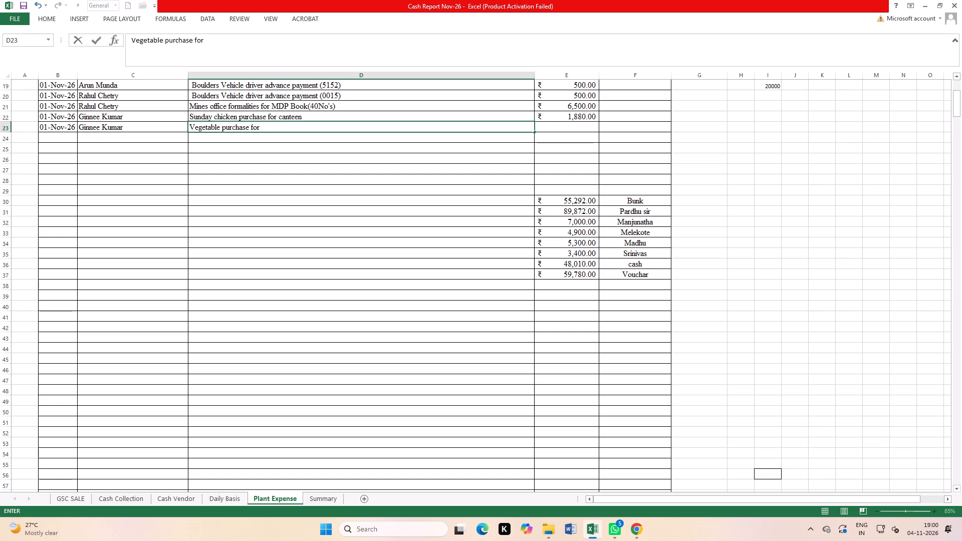
text(canteen)
key(Right)
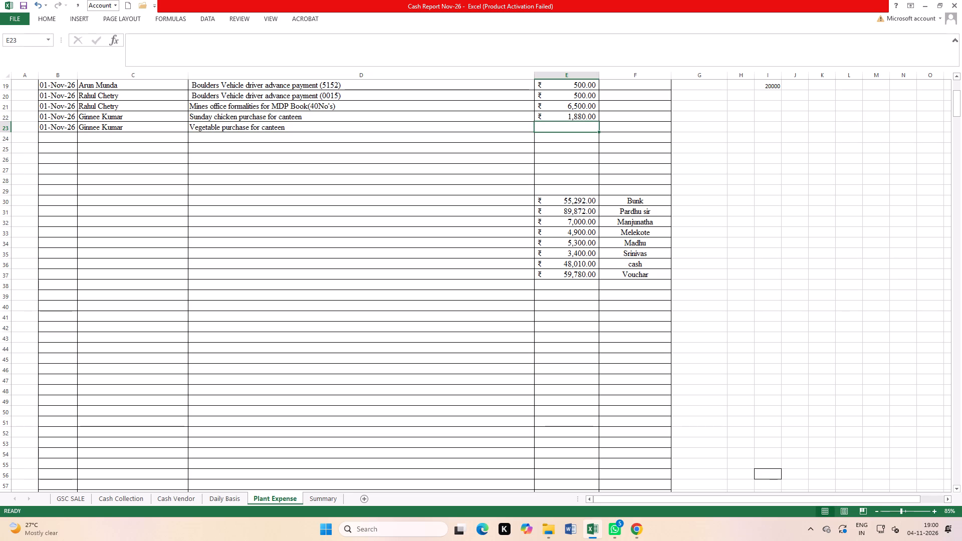
text(2770)
key(Right)
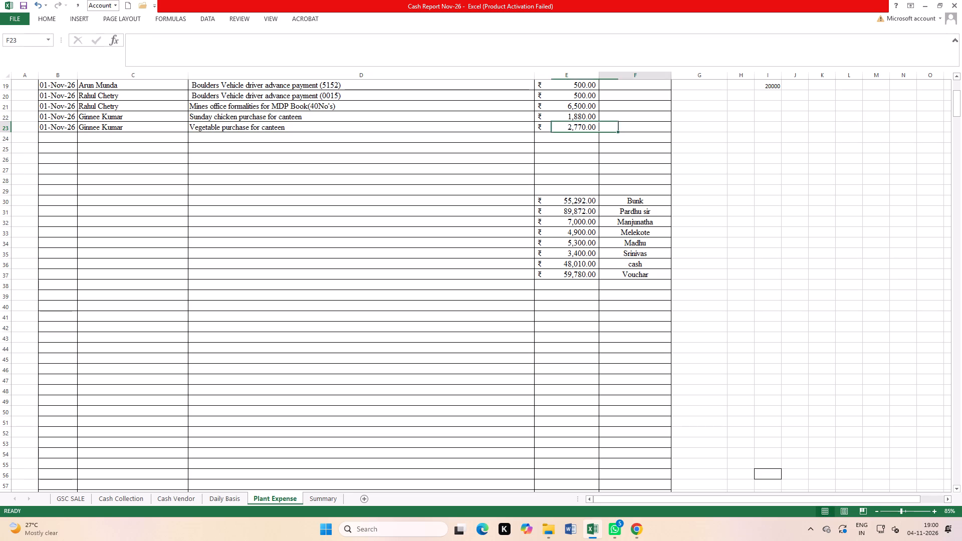
Fill row 24's date and payee name by copying them down from the vegetable purchase row.
click(58, 135)
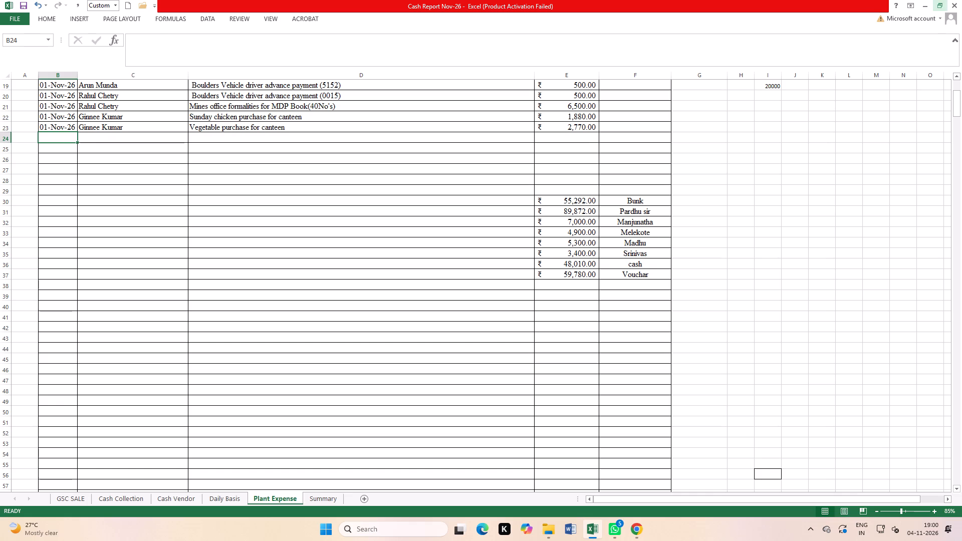
key(ctrl+d)
key(Right)
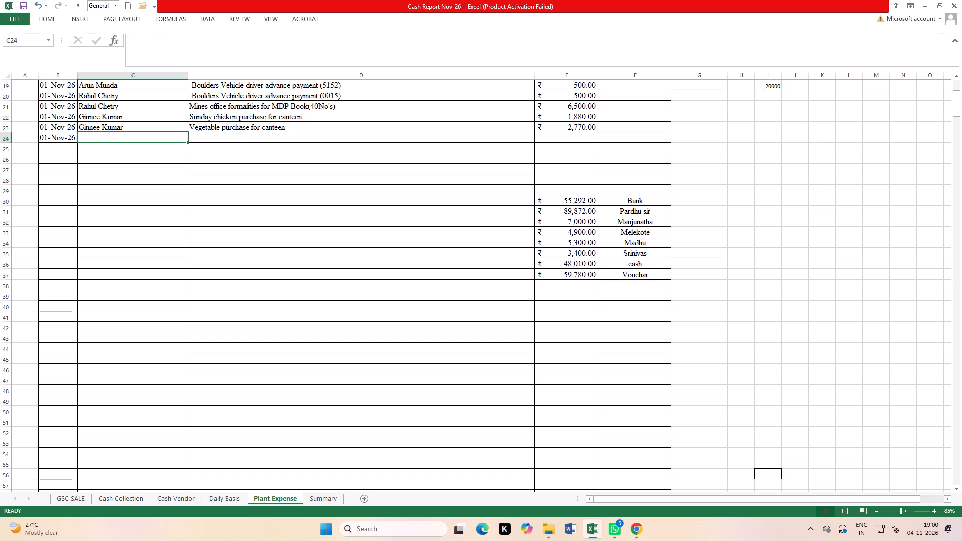
key(ctrl+d)
Enter the description in row 24, starting with the size M12*50MM in capitals.
key(Right)
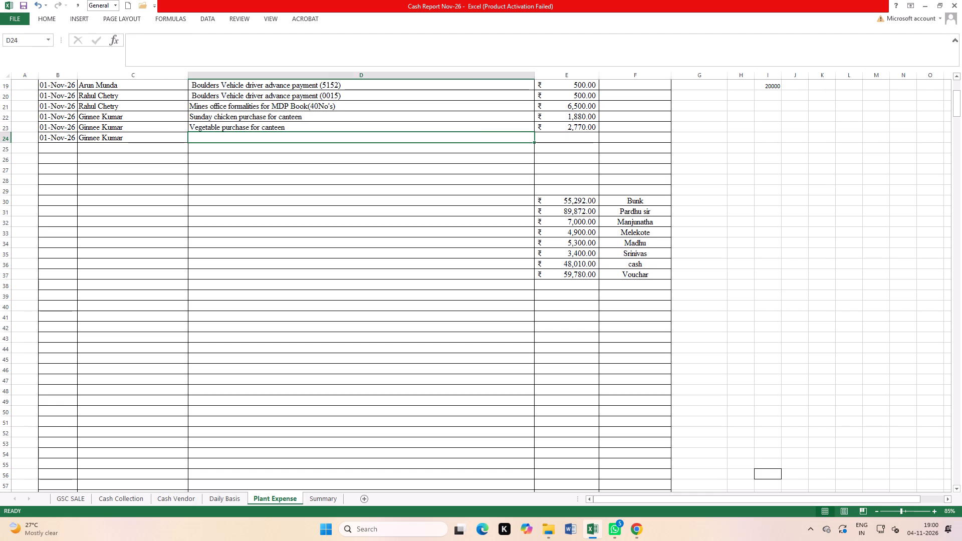
text(12)
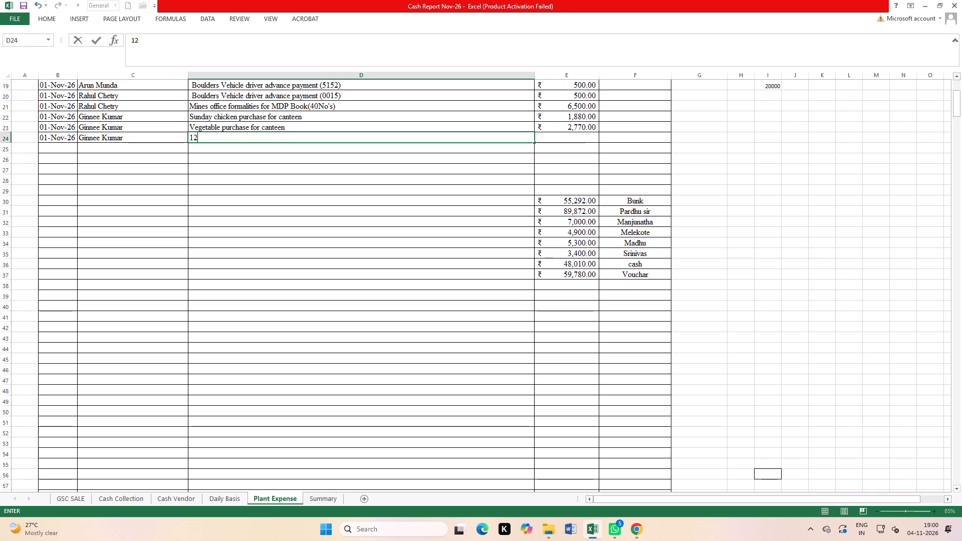
key(BackSpace)
key(BackSpace)
key(m)
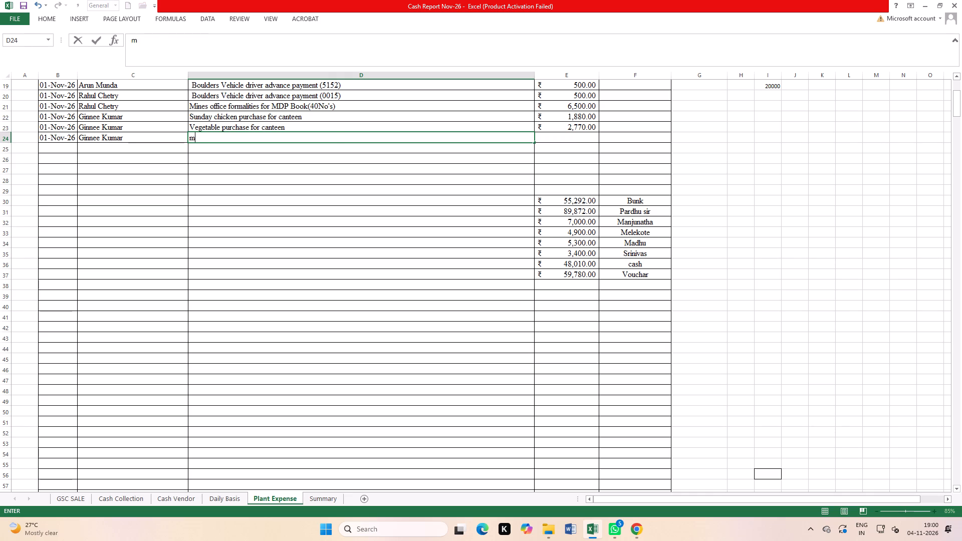
key(BackSpace)
key(BackSpace)
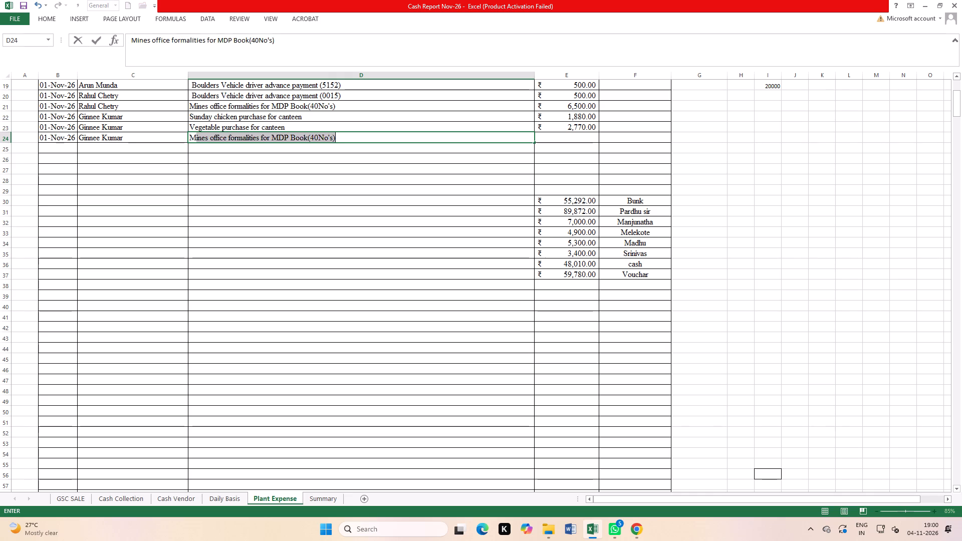
text(12)
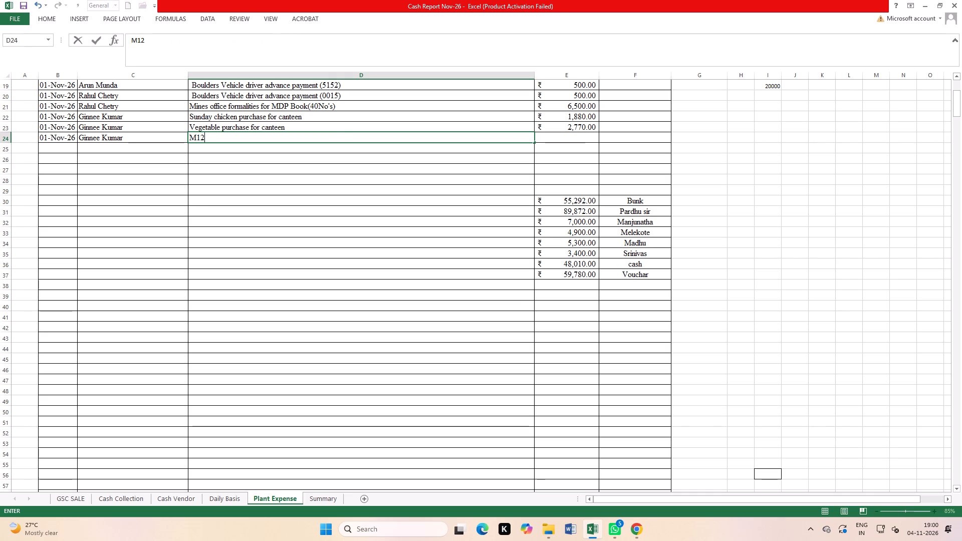
key(asterisk)
text(50)
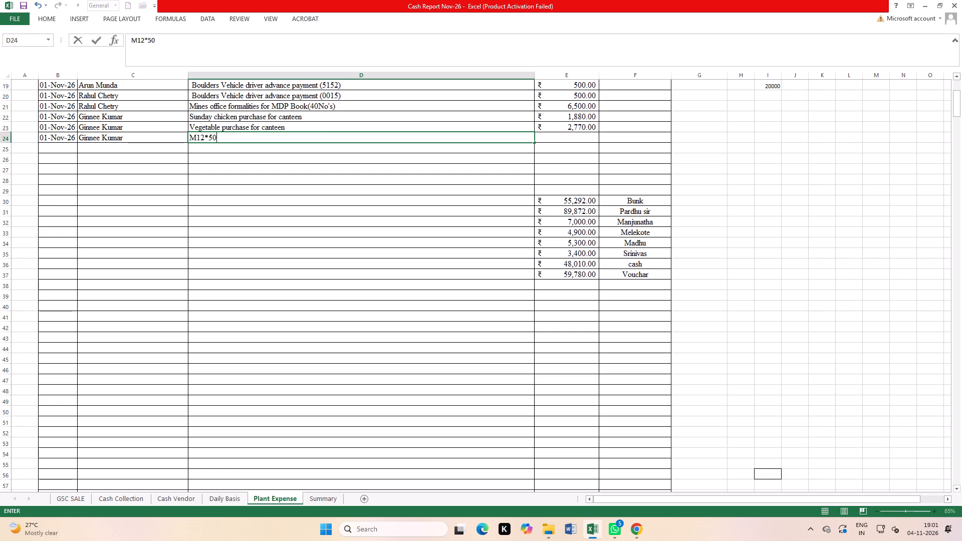
text(mm)
key(BackSpace)
key(BackSpace)
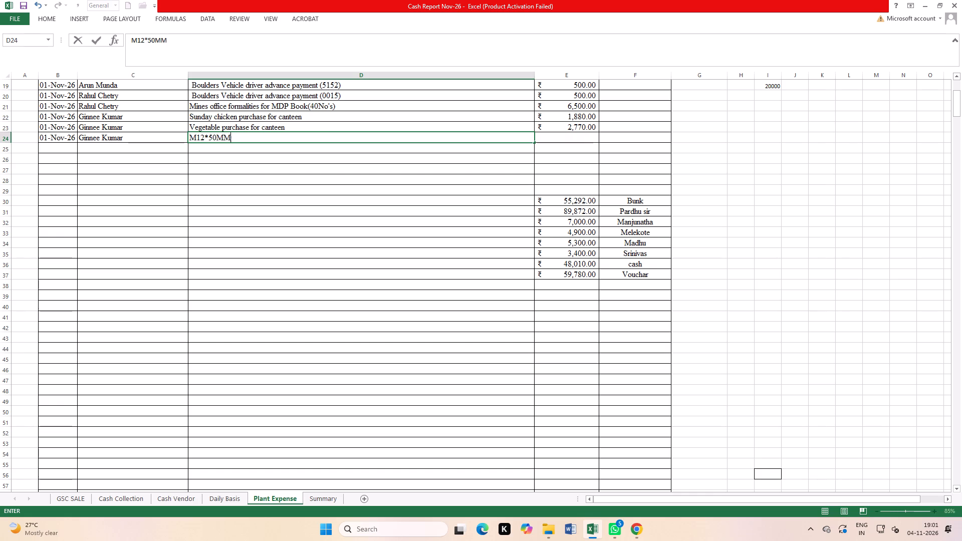
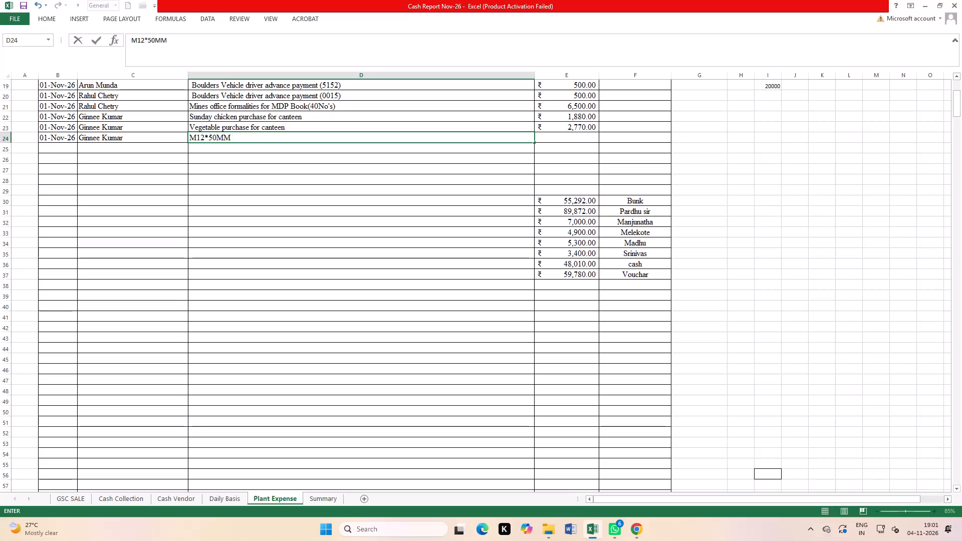
Continue row 24's description after the bolt size with "Bolt nut and washer purchase".
key(b)
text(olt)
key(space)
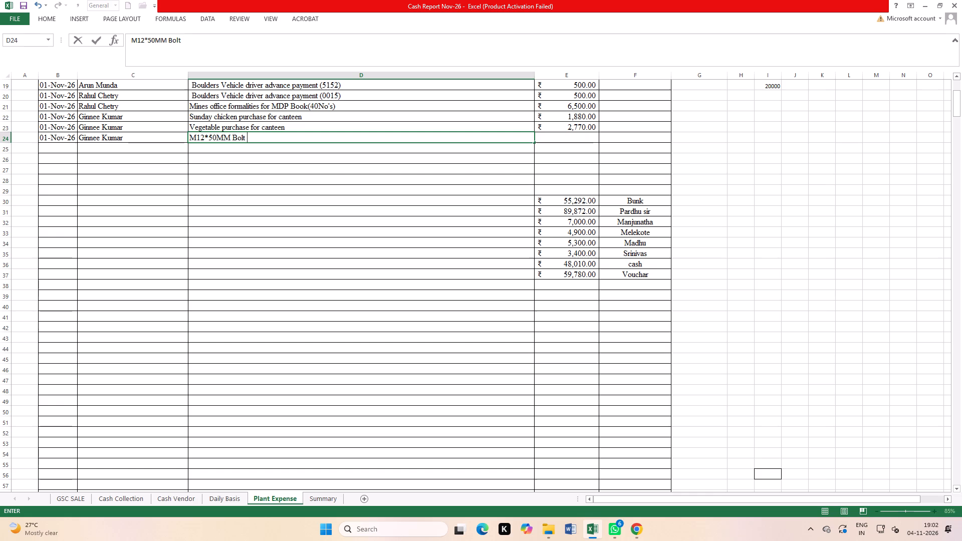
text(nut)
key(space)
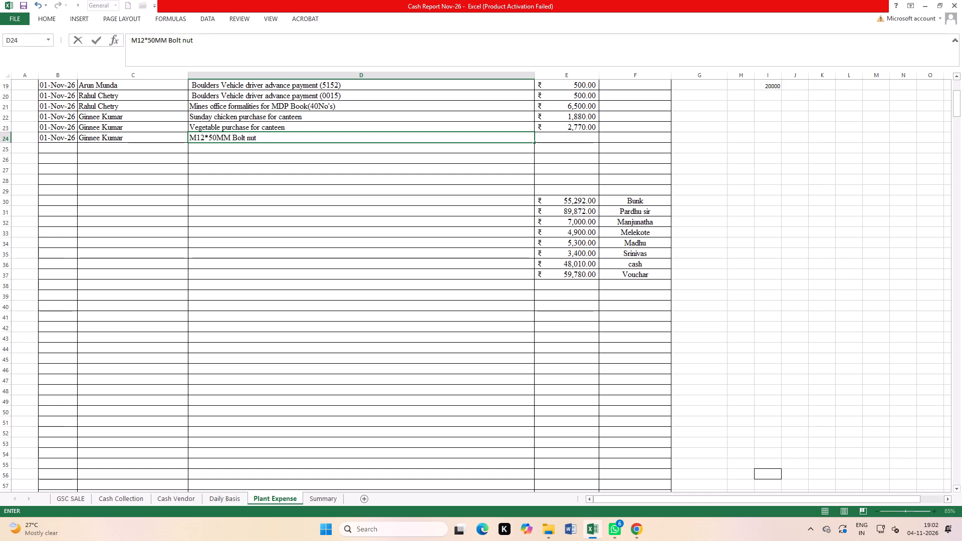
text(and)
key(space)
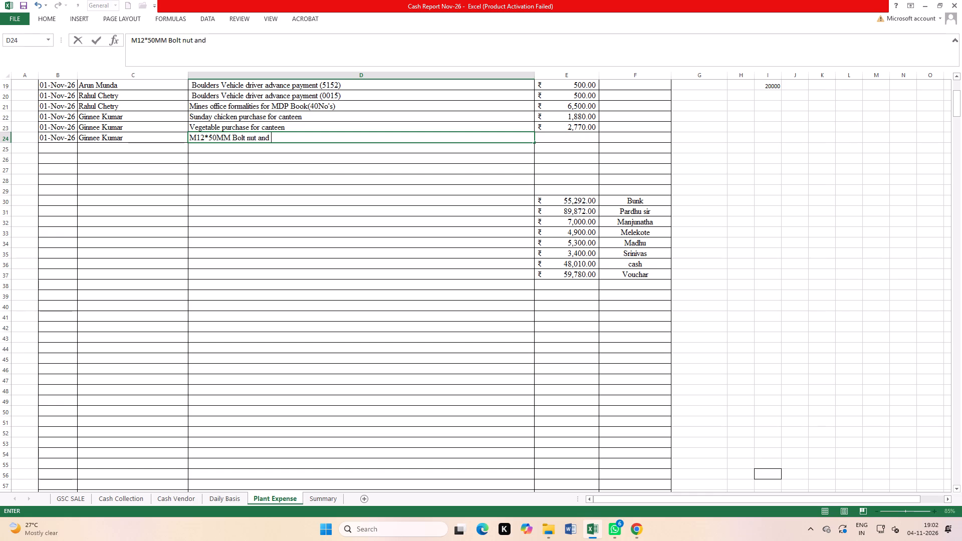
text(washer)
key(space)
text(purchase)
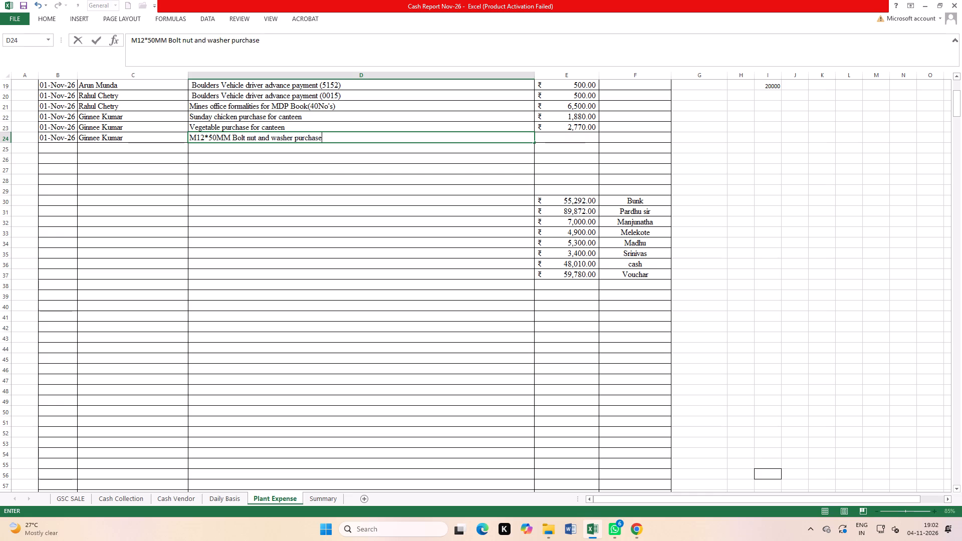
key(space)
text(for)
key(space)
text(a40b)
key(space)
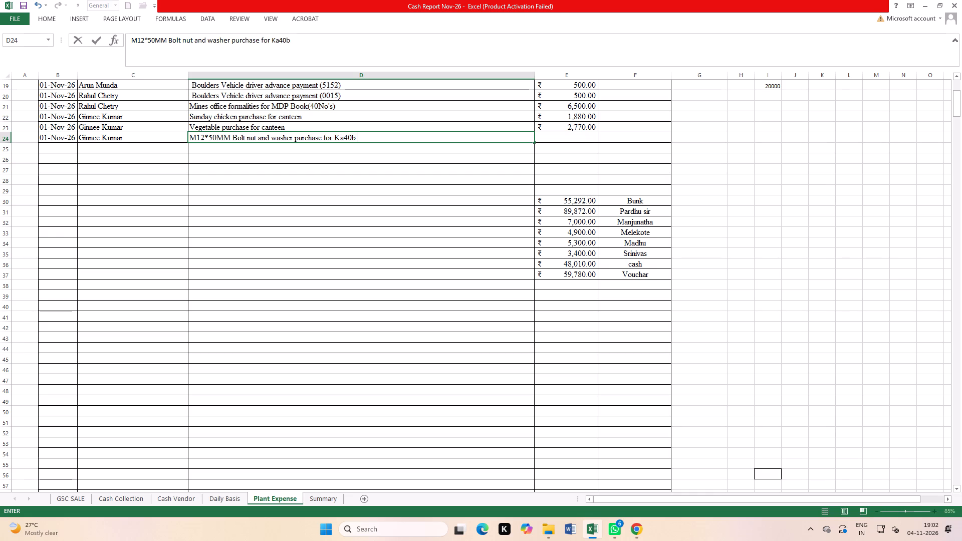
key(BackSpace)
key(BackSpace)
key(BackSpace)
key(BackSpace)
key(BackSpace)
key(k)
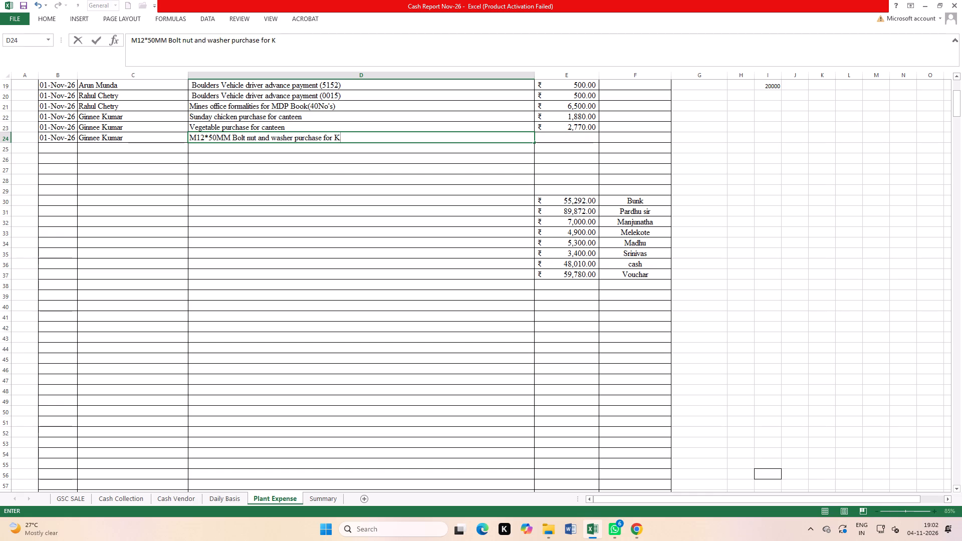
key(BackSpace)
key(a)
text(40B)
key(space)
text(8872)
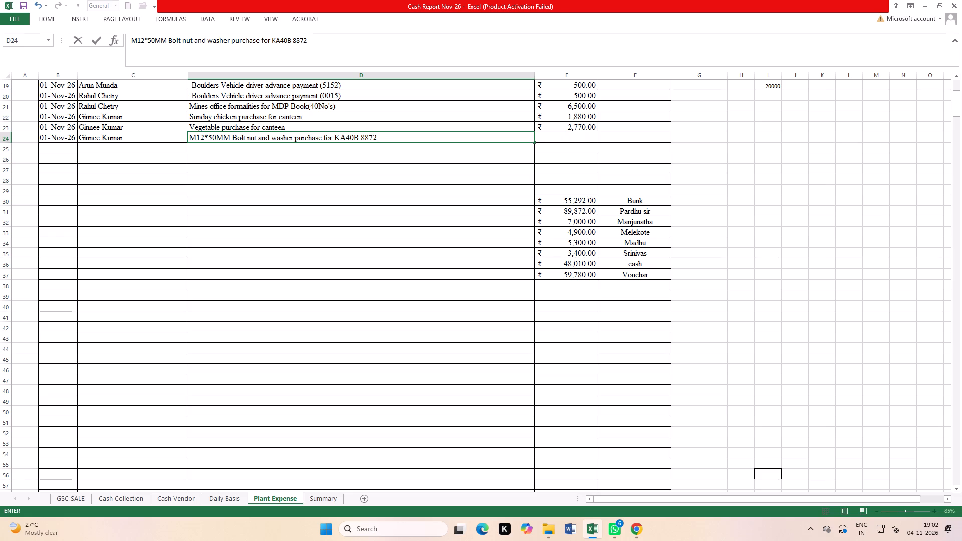
Finish row 24's description with "(Joint bolt)" in parentheses after the vehicle number.
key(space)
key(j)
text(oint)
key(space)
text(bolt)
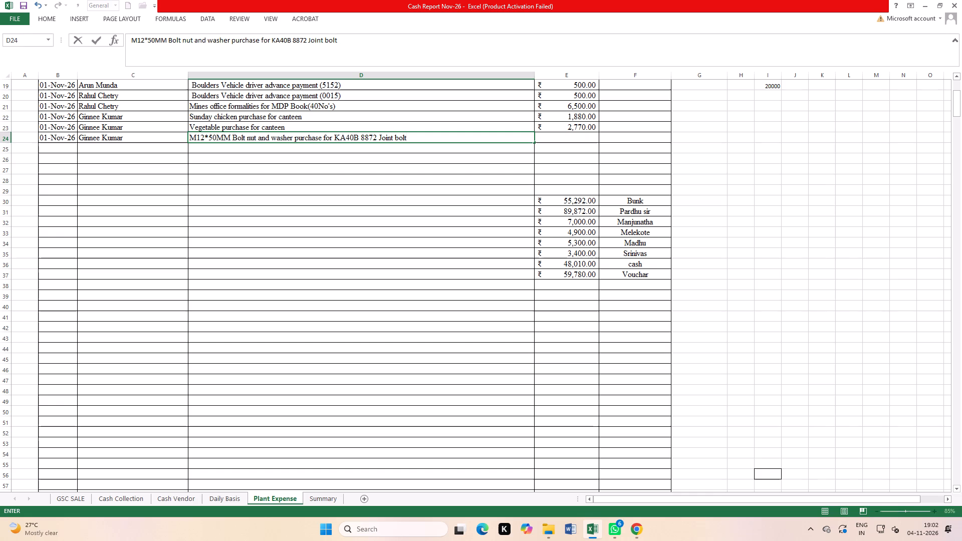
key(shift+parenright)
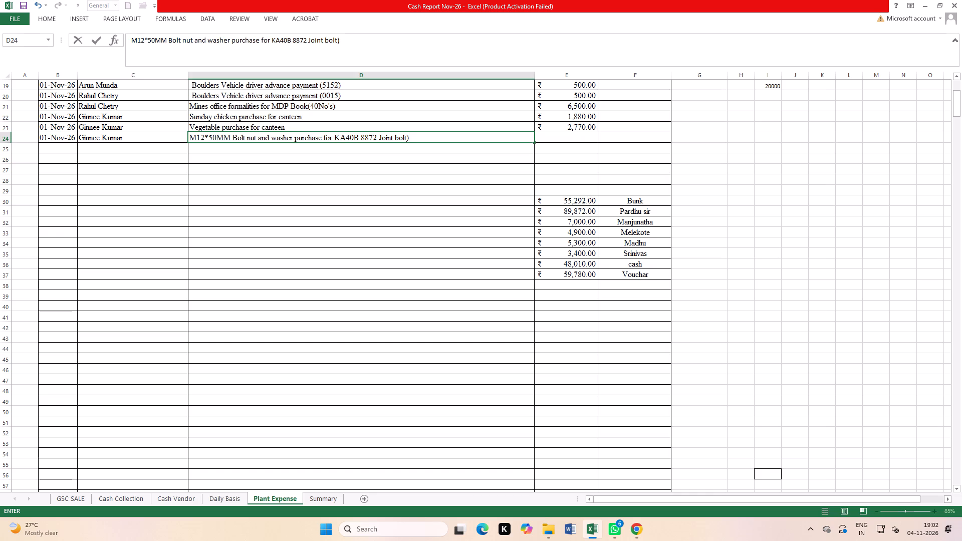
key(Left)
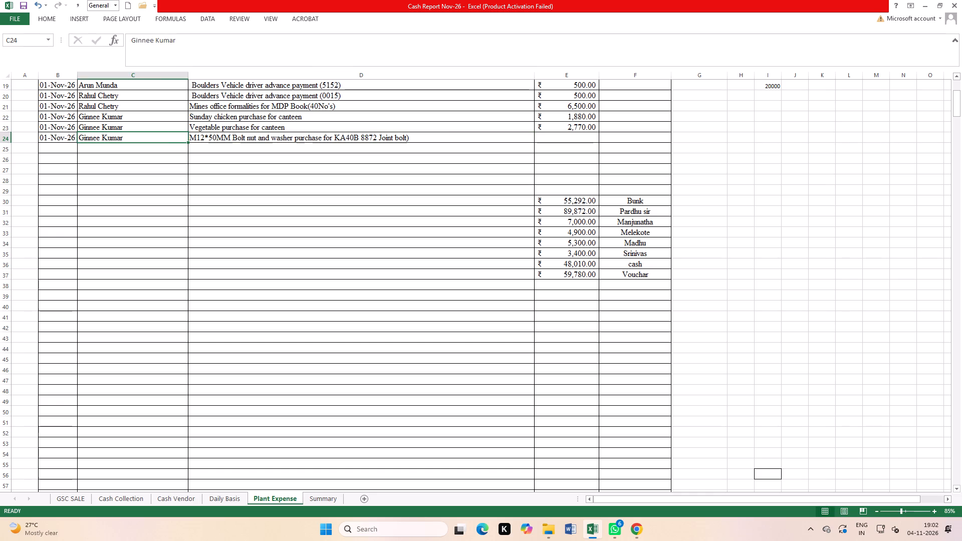
double_click(382, 136)
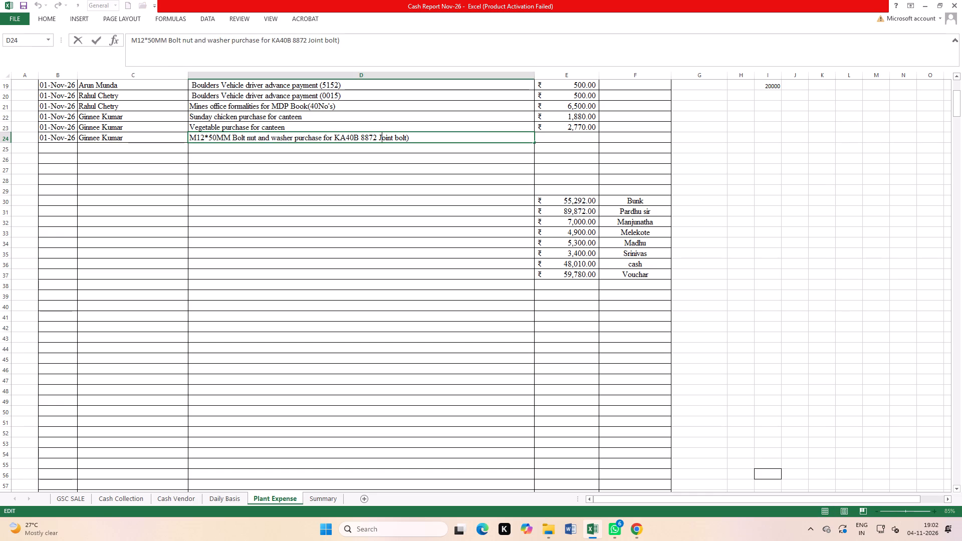
key(Left)
key(shift+parenleft)
Enter the amount 400 for the bolt, nut and washer purchase in row 24.
scroll(390, 136, up, 1)
click(569, 170)
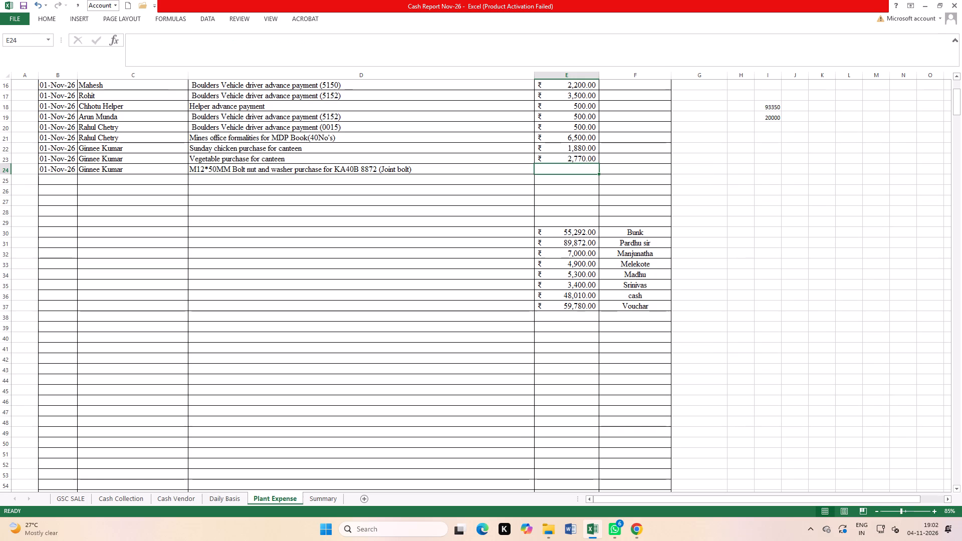
text(400)
key(Return)
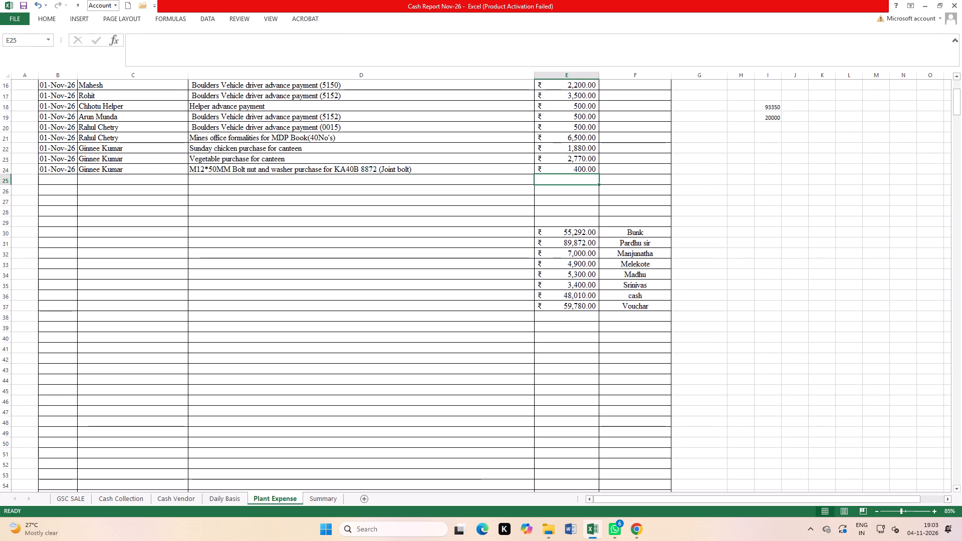
Fill row 25's date by copying it down from row 24 and enter Manjunatha as the payee.
click(45, 177)
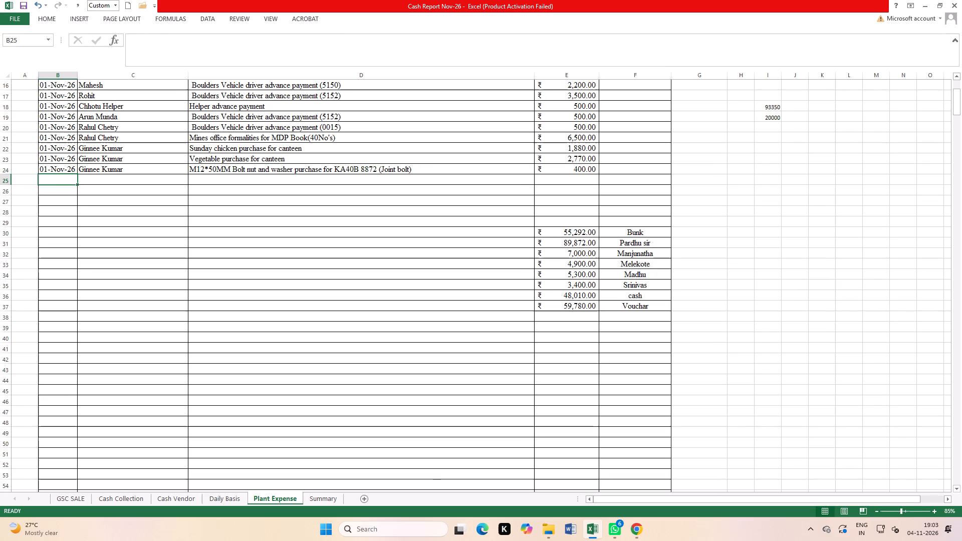
key(ctrl+d)
click(105, 181)
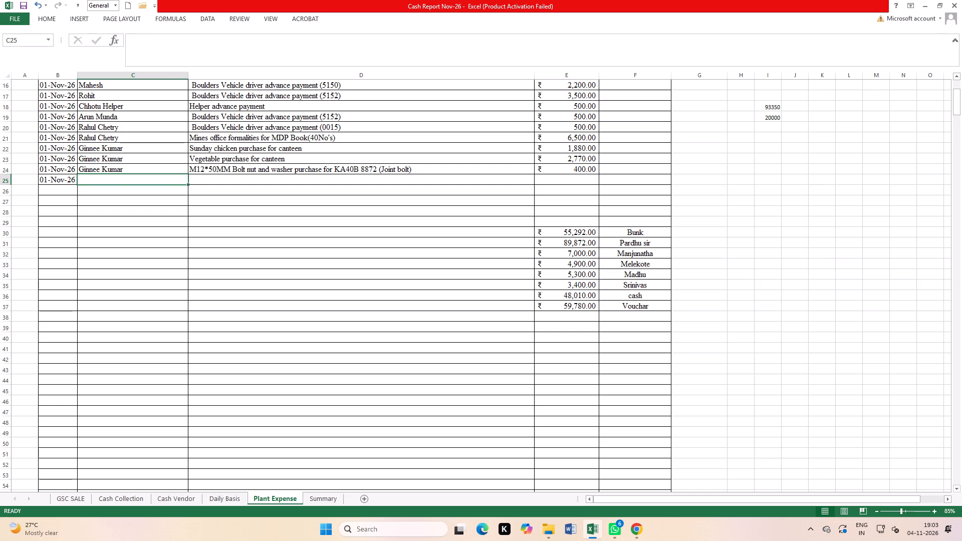
text(anjunatha)
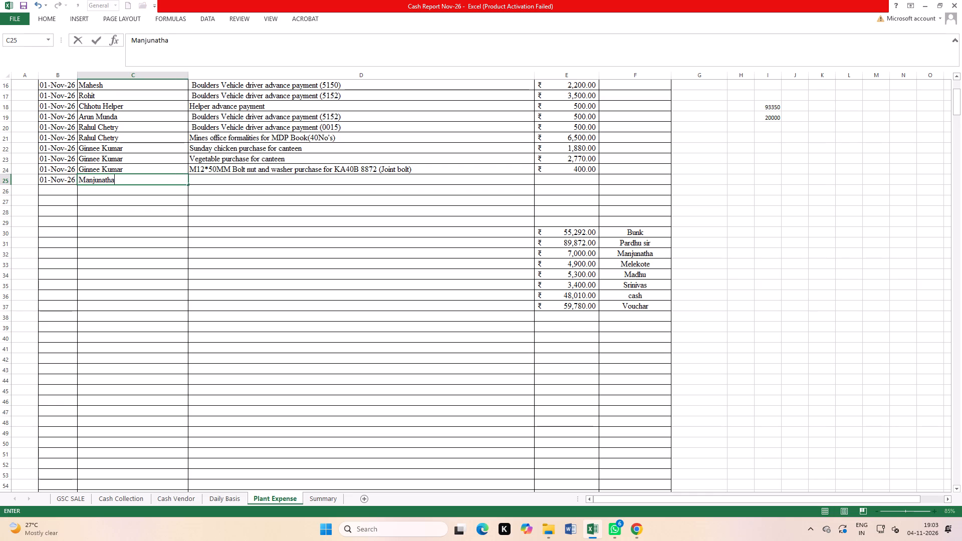
Change the payee of the bolt, nut and washer entry in row 24 to Manjunatha.
key(Up)
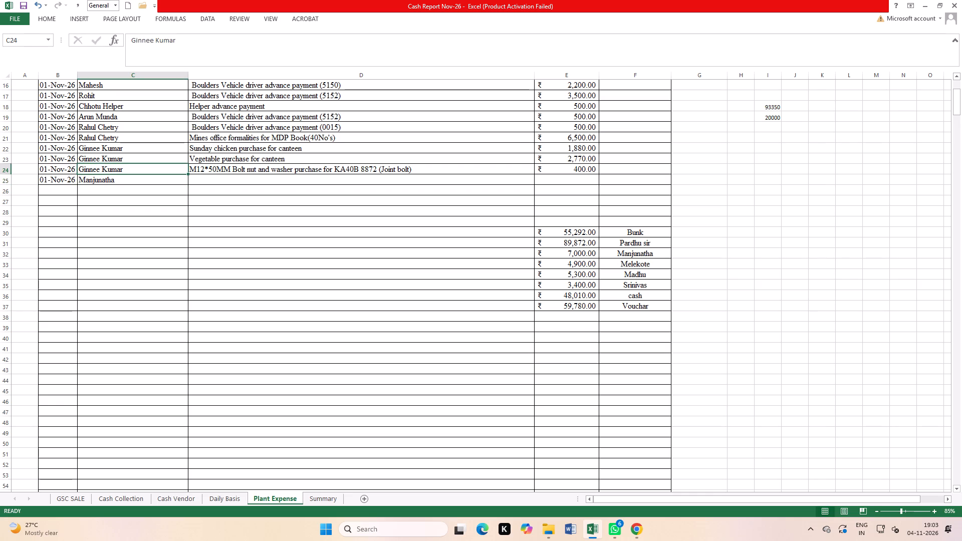
text(anj)
key(Down)
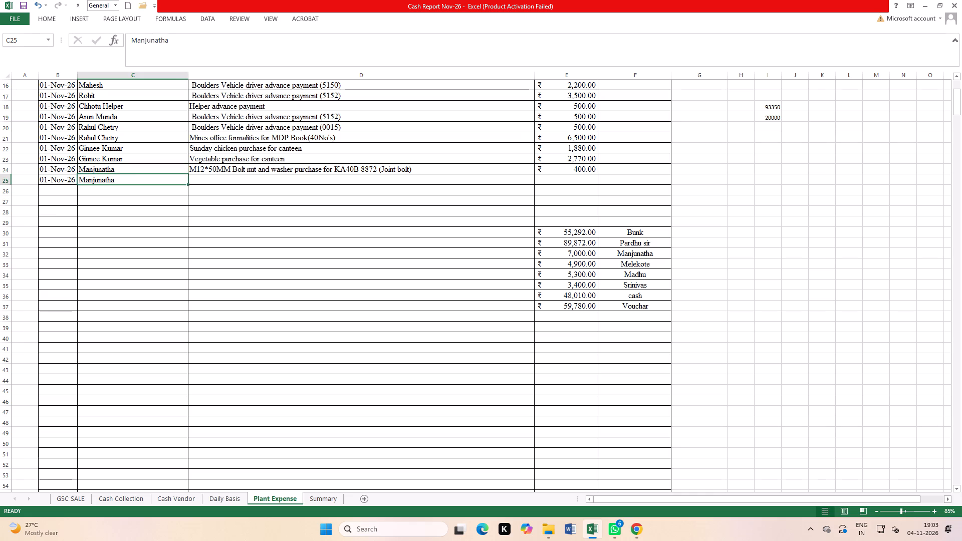
Enter the description "Bike petrol expense" and the amount 100 in row 25.
key(Right)
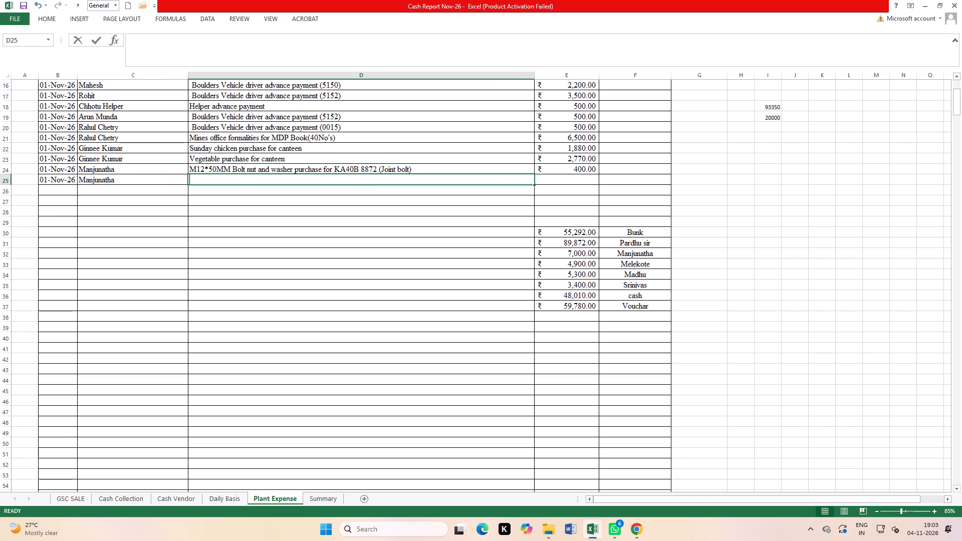
text(ike)
key(space)
text(petrol e)
text(xpe)
text(nse)
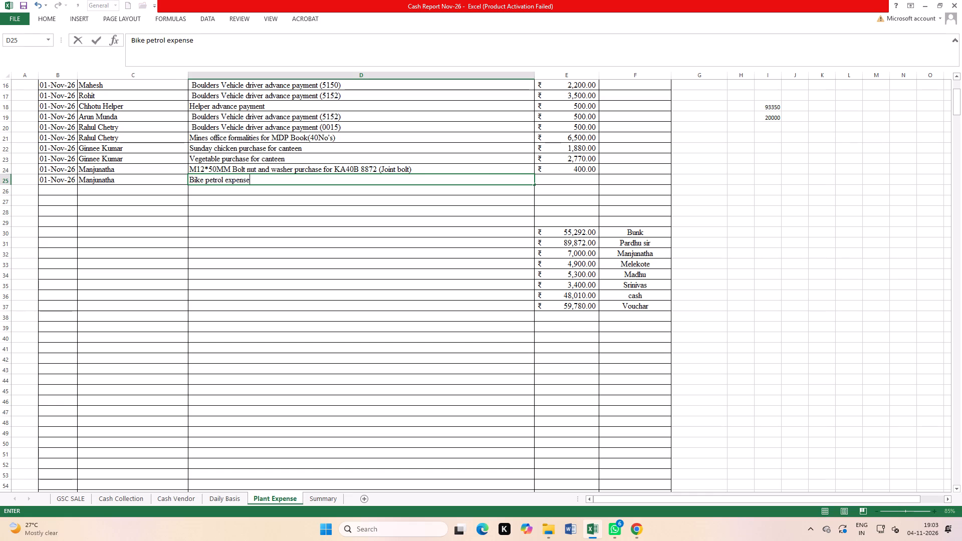
key(Right)
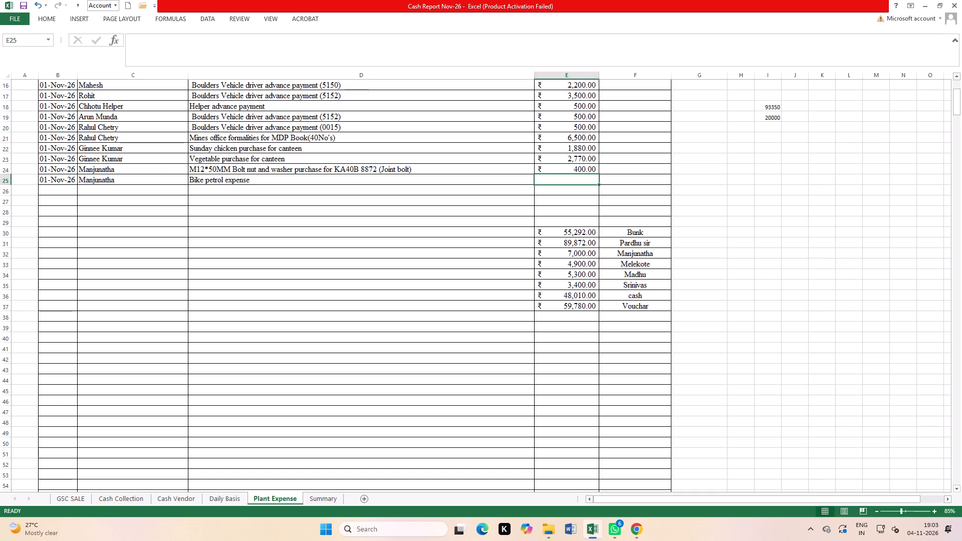
text(100)
key(Return)
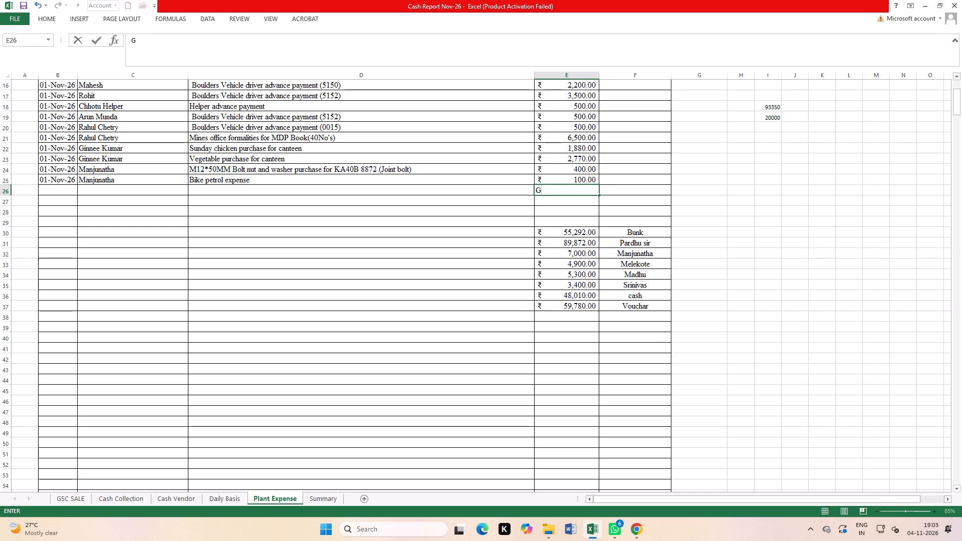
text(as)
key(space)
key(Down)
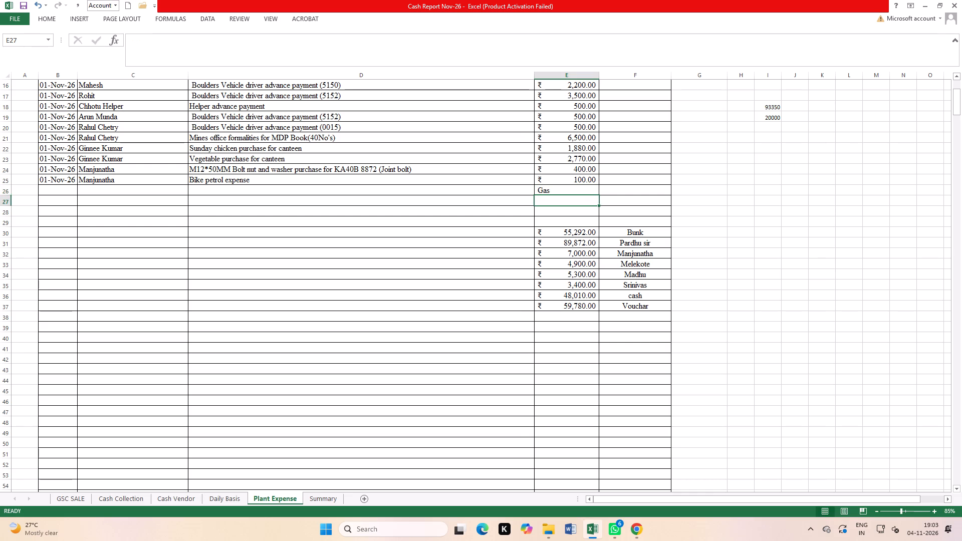
Enter the description "Gas cutter pipe and CPG Regulator purchase for plant use" in row 26.
key(Left)
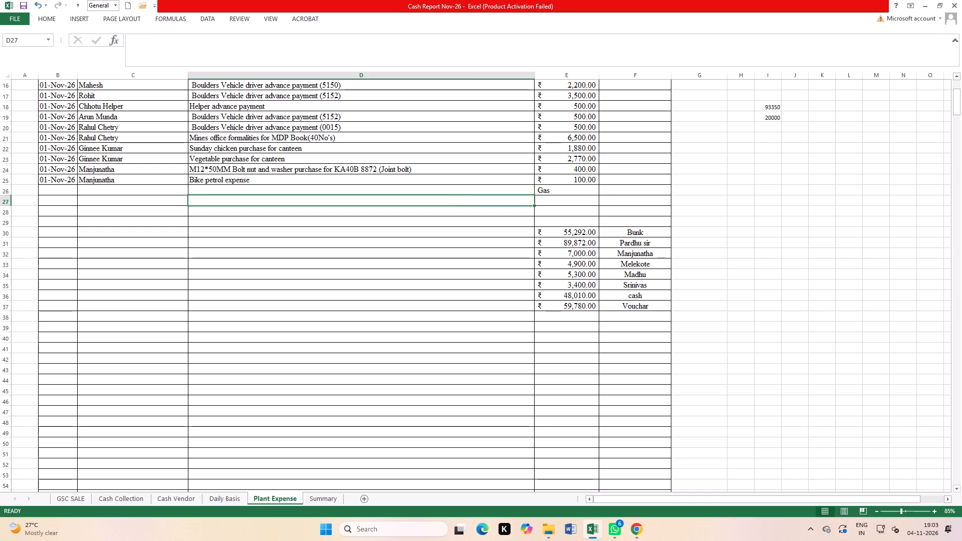
key(Up)
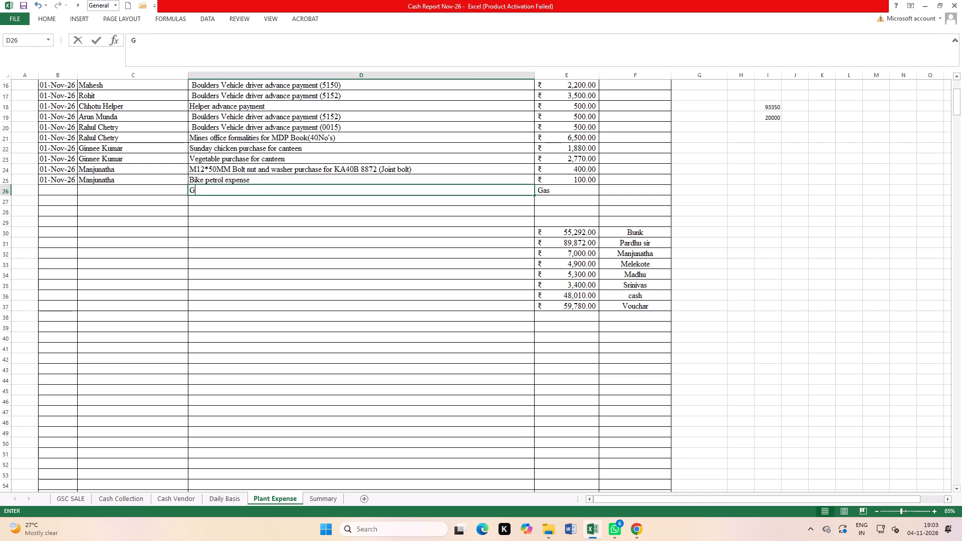
text(as)
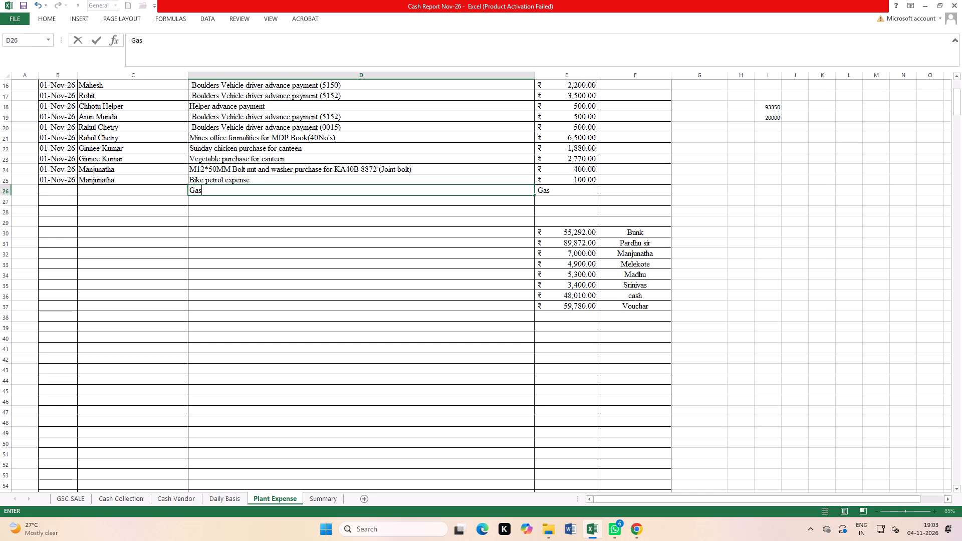
key(space)
text(cutter)
key(space)
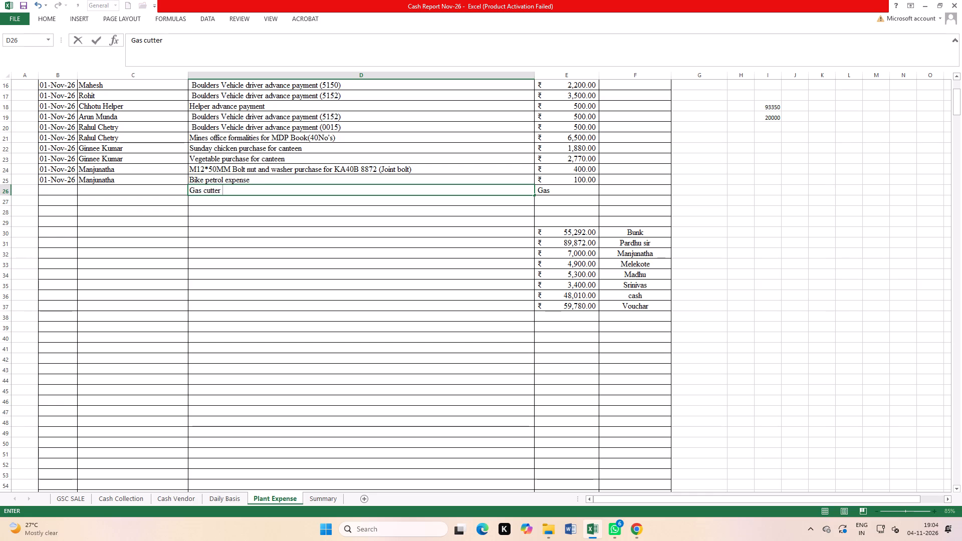
key(p)
text(ipe)
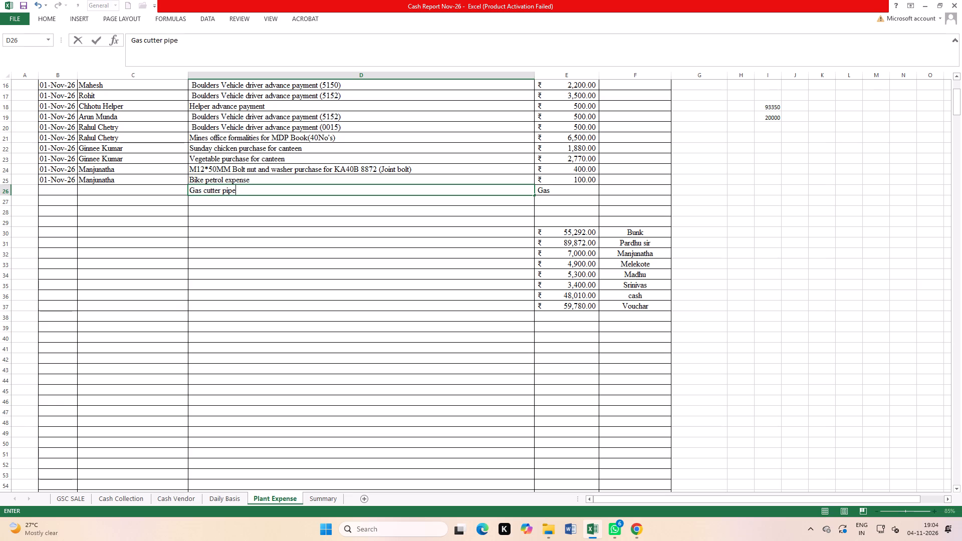
key(space)
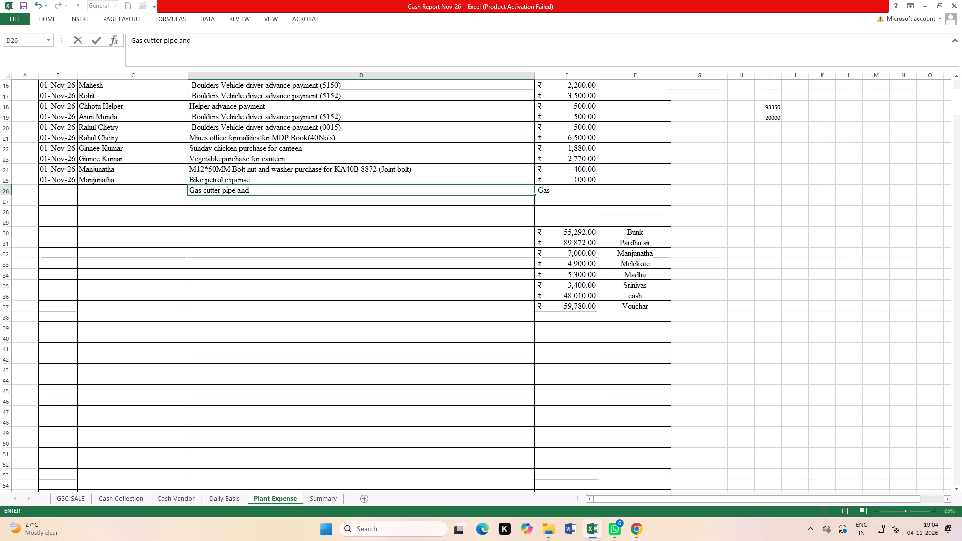
key(c)
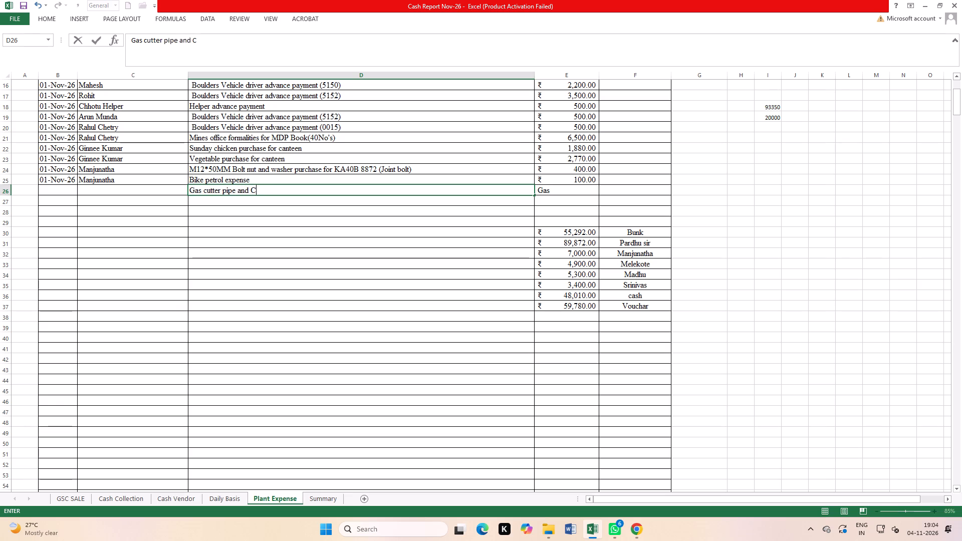
text(PG)
key(space)
key(r)
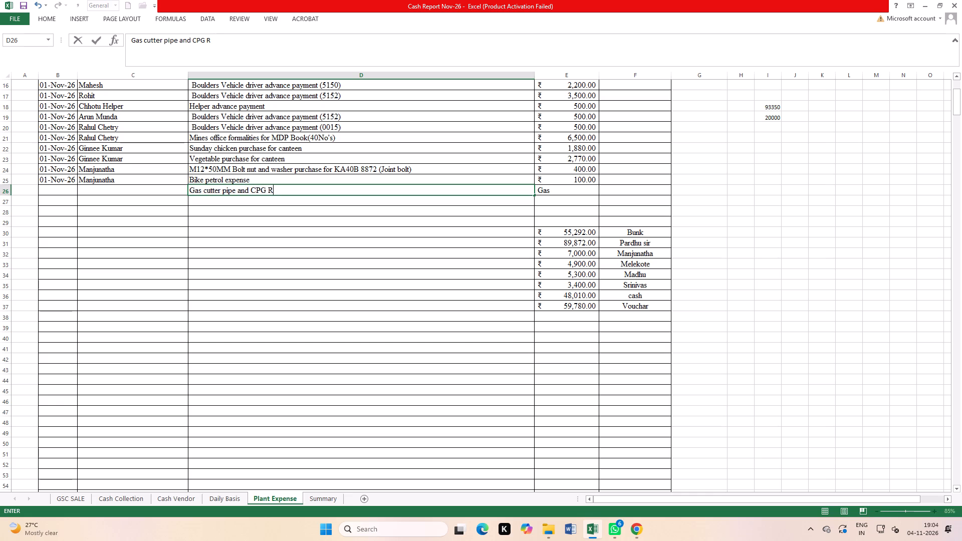
text(ef)
key(BackSpace)
text(gulator)
key(space)
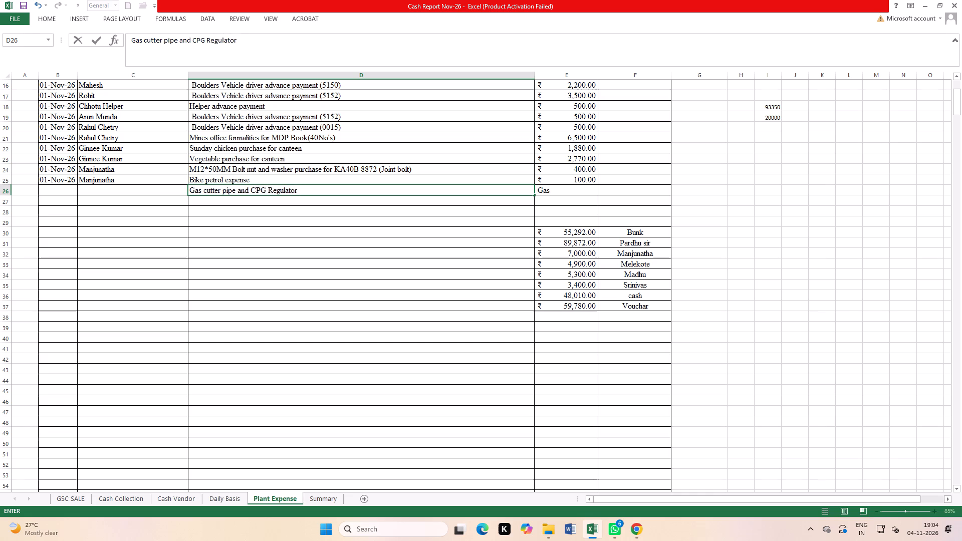
text(purchase for plant use)
key(Right)
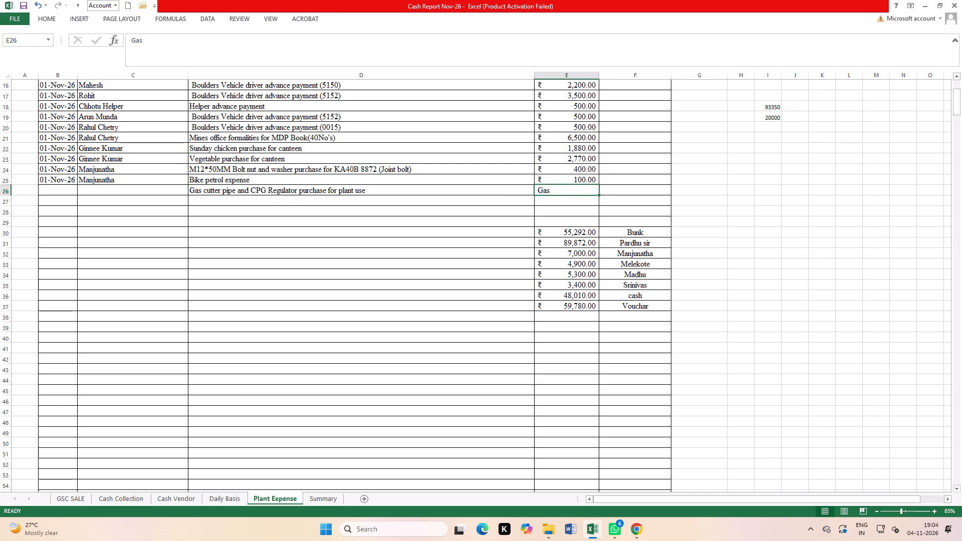
Replace the misplaced text in row 26's amount cell with 4900 and check the sum of the amounts in rows 24 to 26.
text(4900)
key(Return)
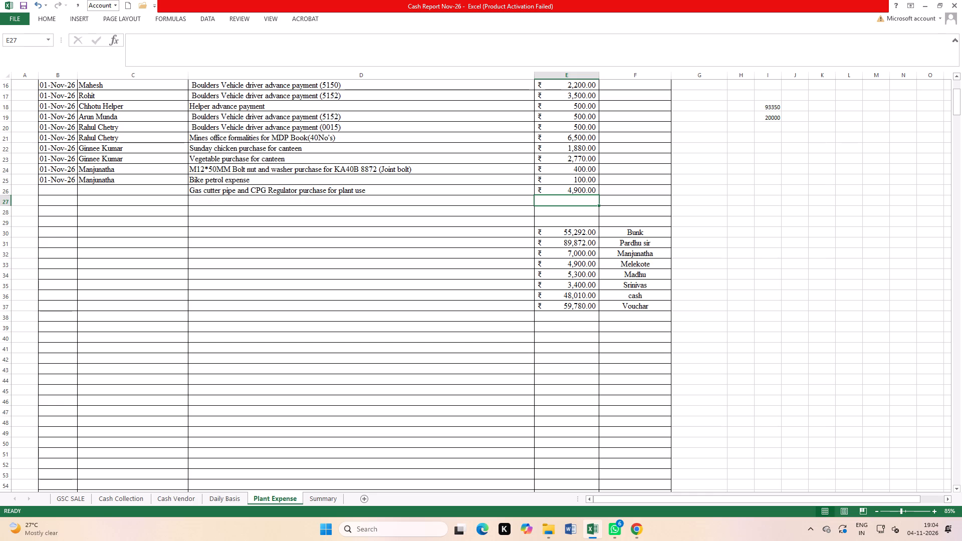
drag(570, 173, 570, 187)
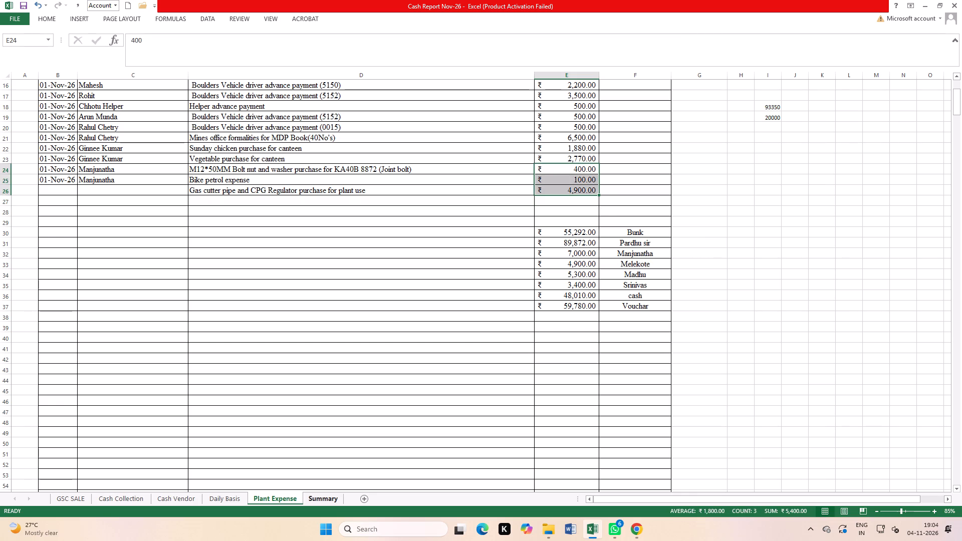
click(562, 198)
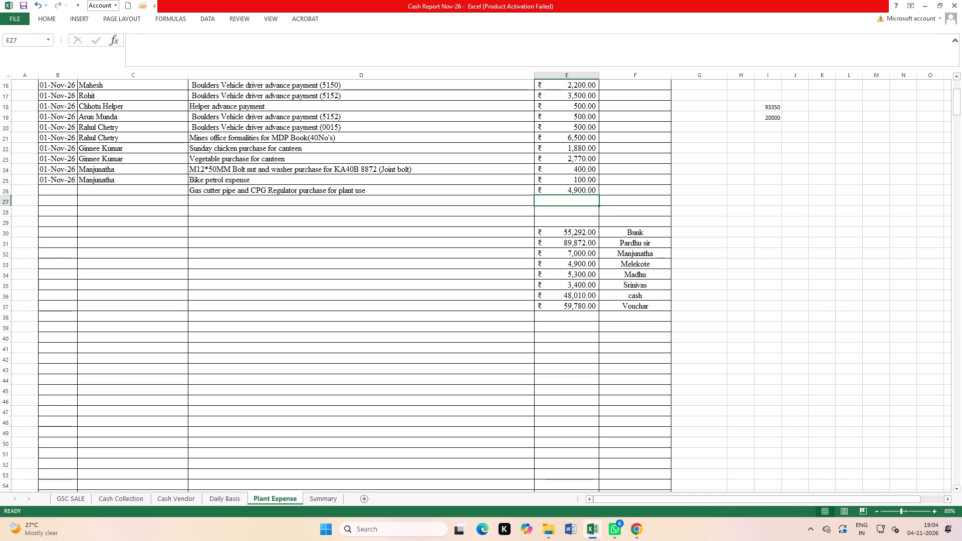
Fill row 26's payee and date by copying them down from row 25.
click(150, 188)
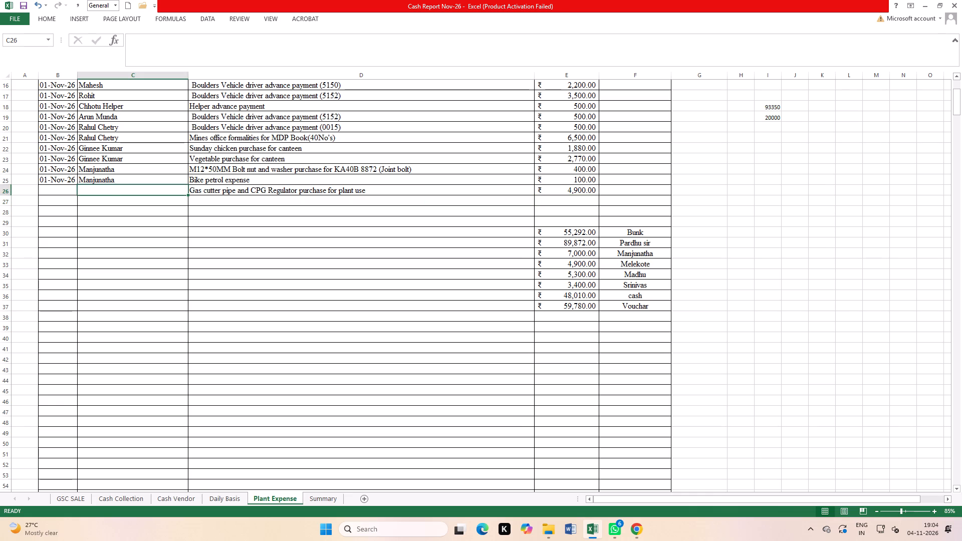
key(ctrl+d)
click(69, 186)
key(ctrl+d)
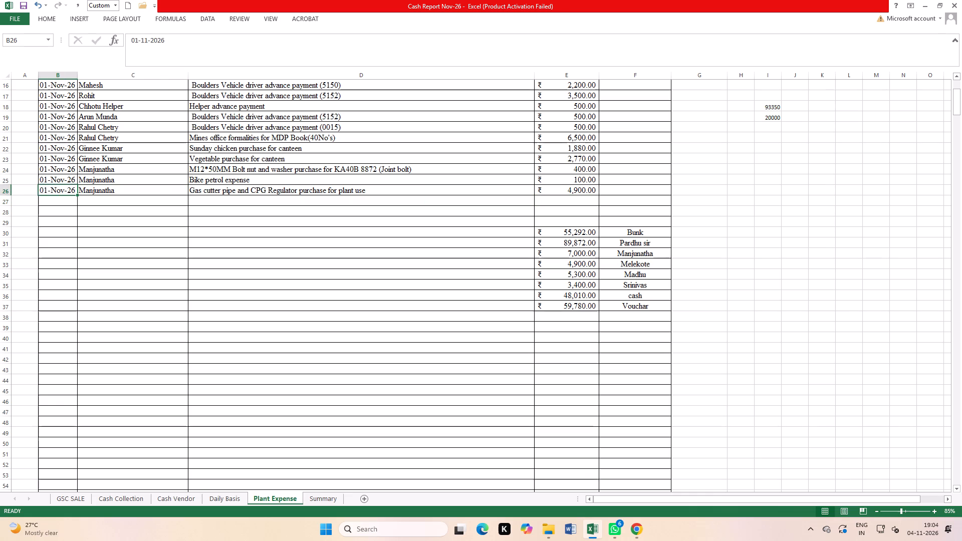
Fill row 27's date by copying it down from row 26, and copy the payee from the Sunday chicken purchase entry into row 27.
click(66, 201)
key(ctrl+d)
click(102, 203)
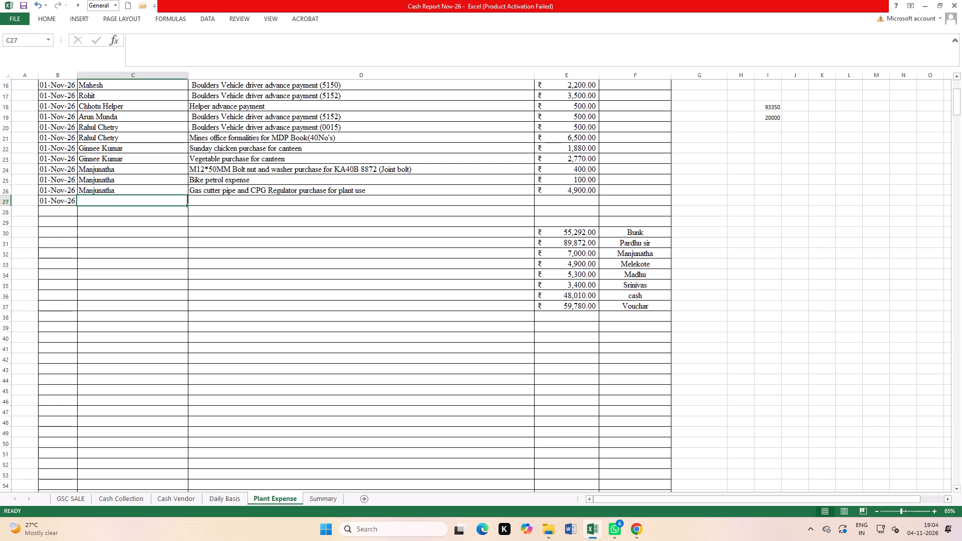
click(108, 150)
key(ctrl+c)
click(118, 193)
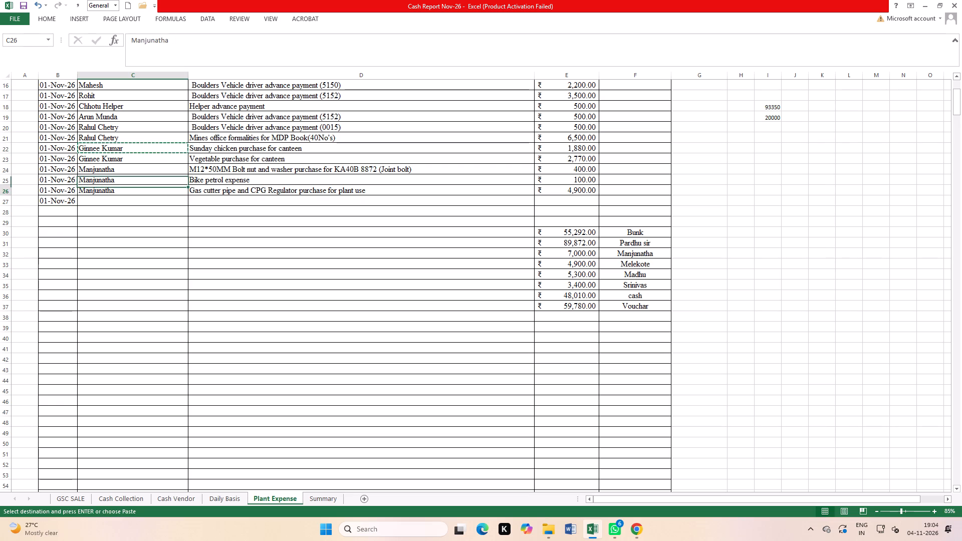
click(118, 198)
key(ctrl+v)
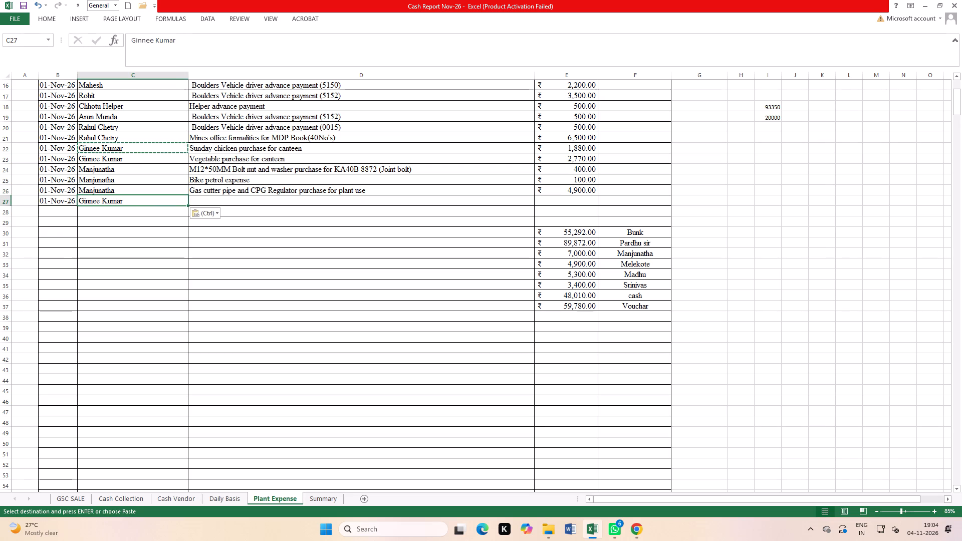
Enter the description "Onion 56kg and 53kg potato purchase" in row 27.
click(248, 199)
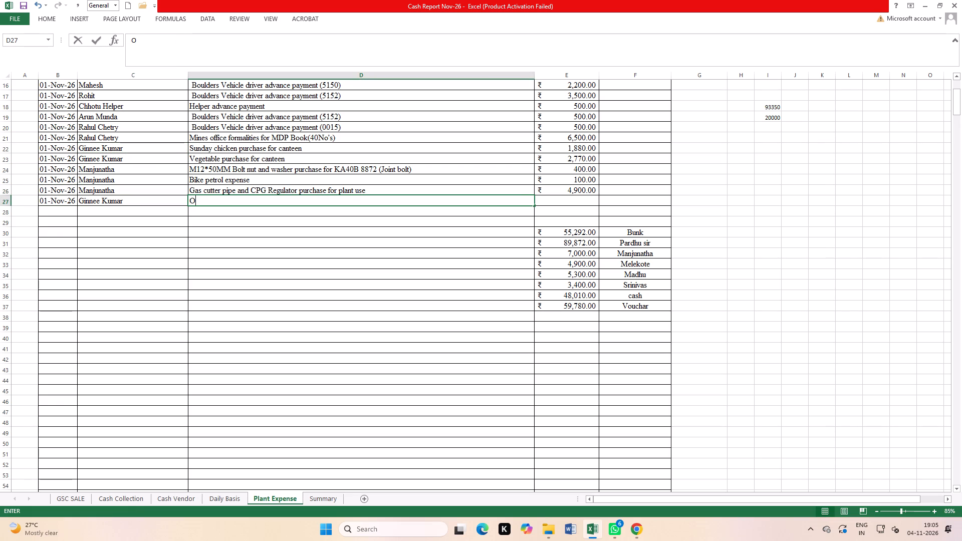
text(nion)
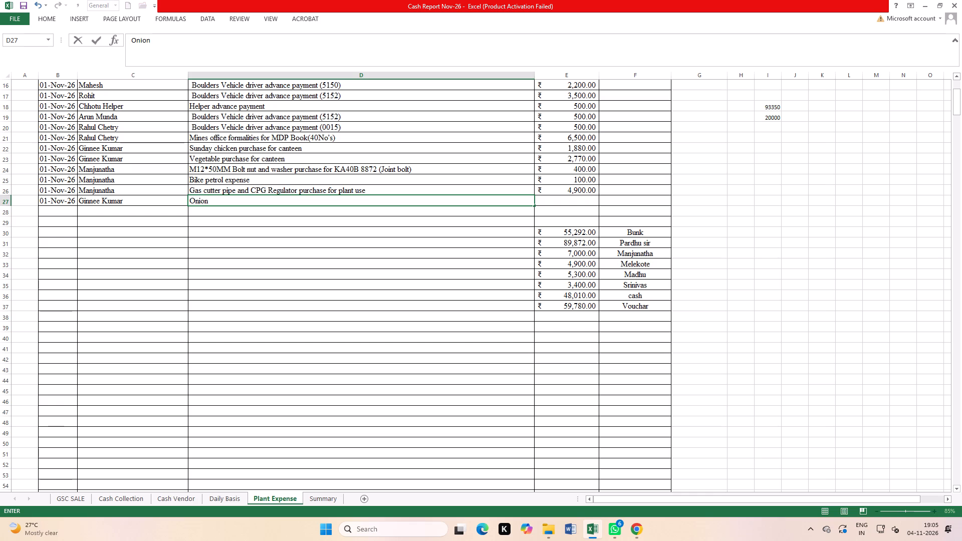
text(56)
key(BackSpace)
key(BackSpace)
key(space)
text(56)
text(kg)
text(and)
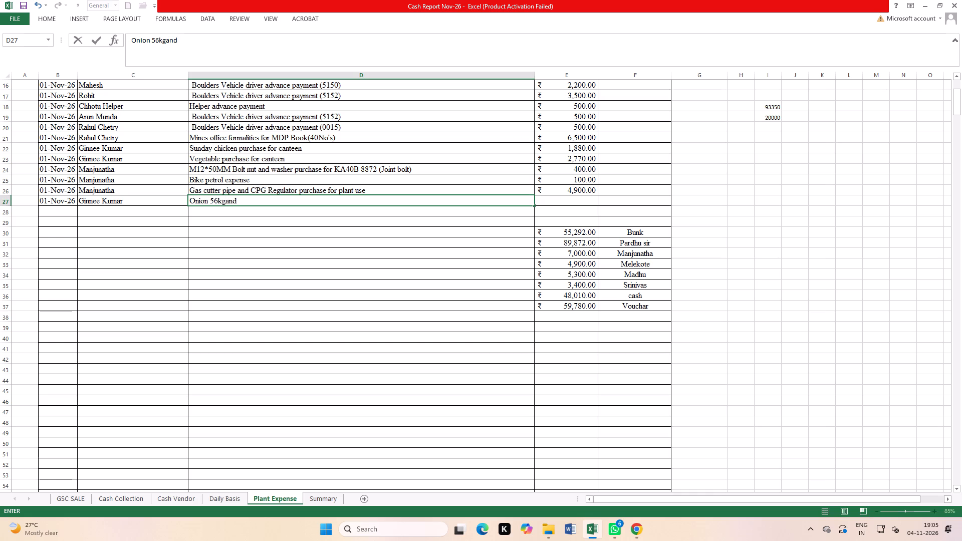
key(BackSpace)
key(BackSpace)
key(BackSpace)
key(space)
text(and)
key(space)
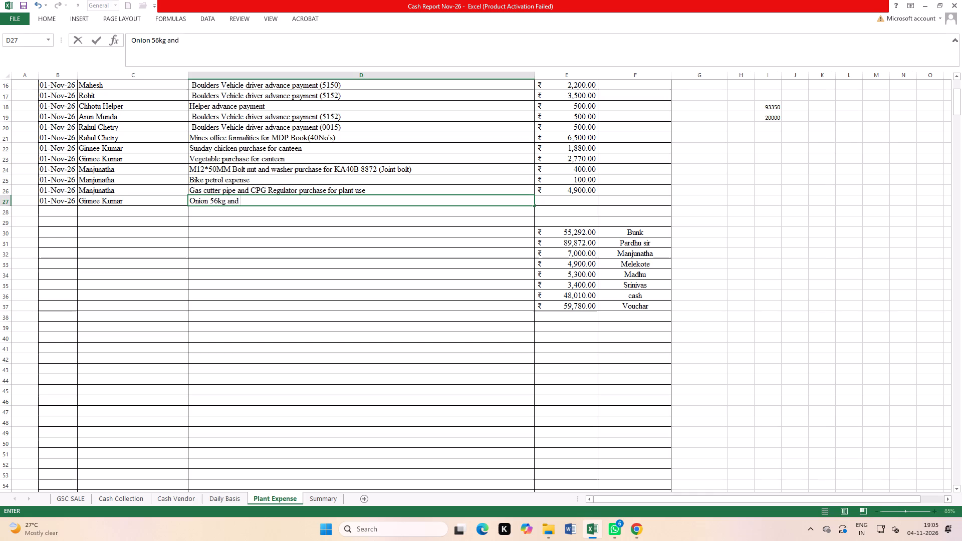
text(53)
text(kg)
key(space)
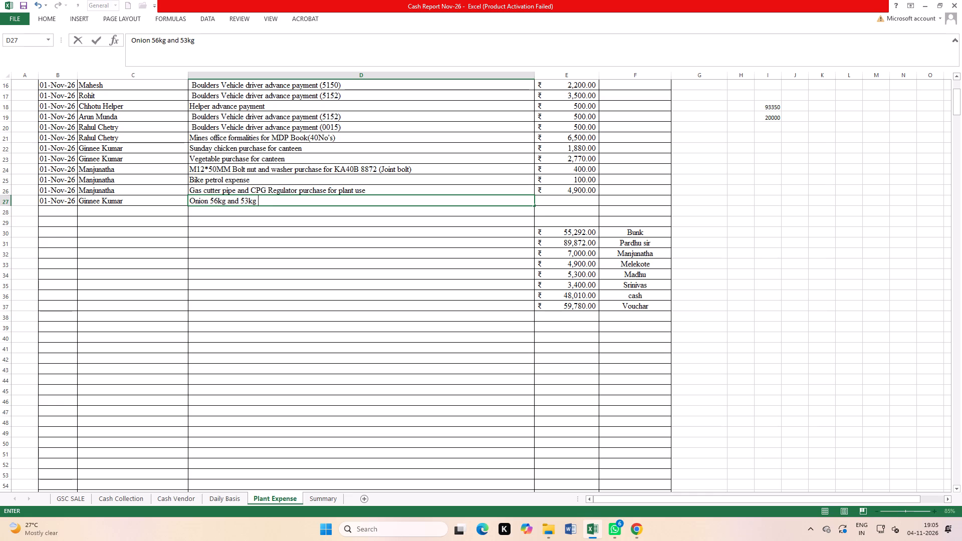
text(pot)
text(ato)
key(space)
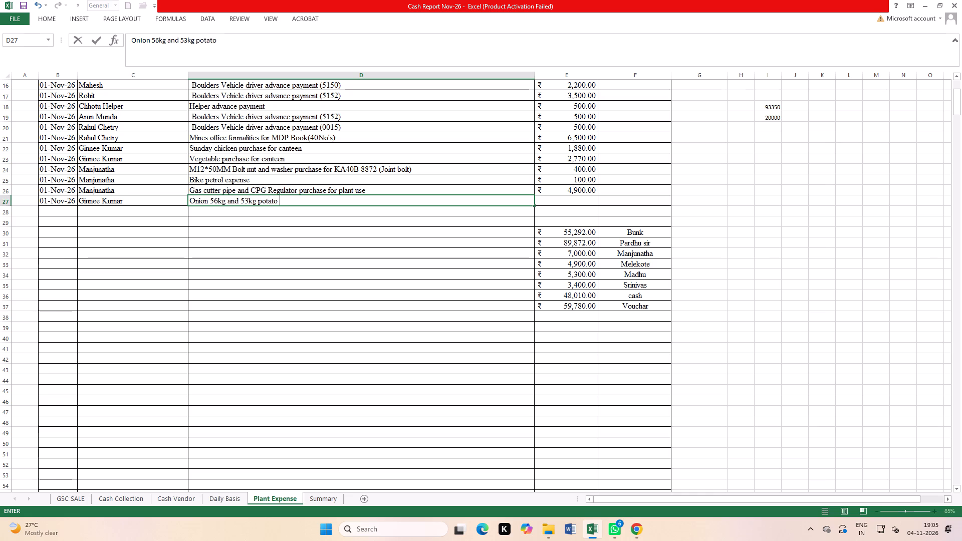
text(pur)
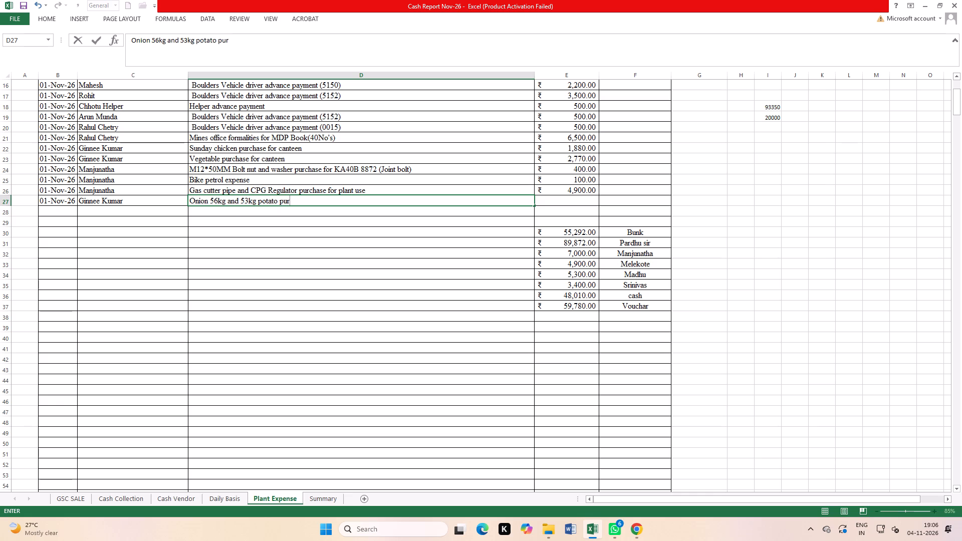
text(chase)
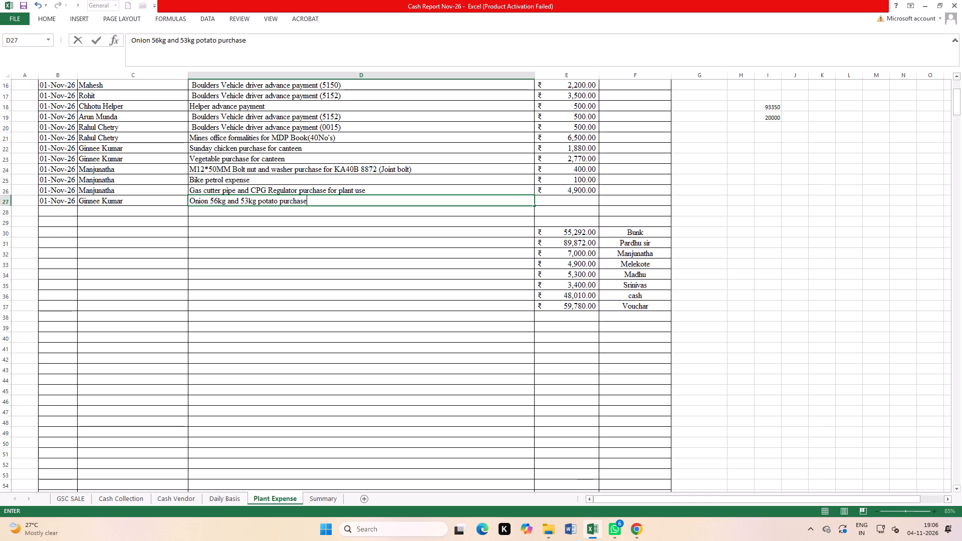
click(211, 201)
click(360, 180)
Append "for canteen" to the onion and potato purchase description in row 27.
double_click(344, 200)
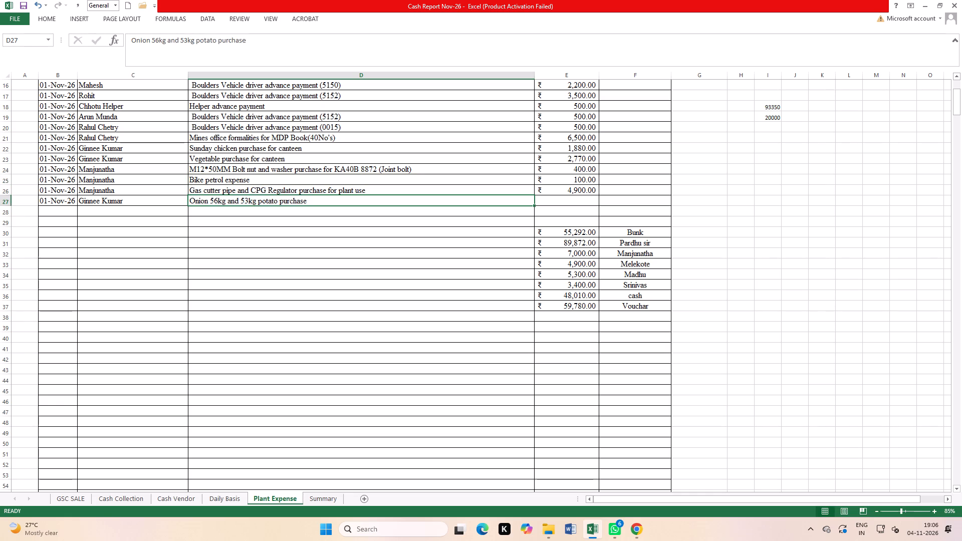
key(space)
text(for)
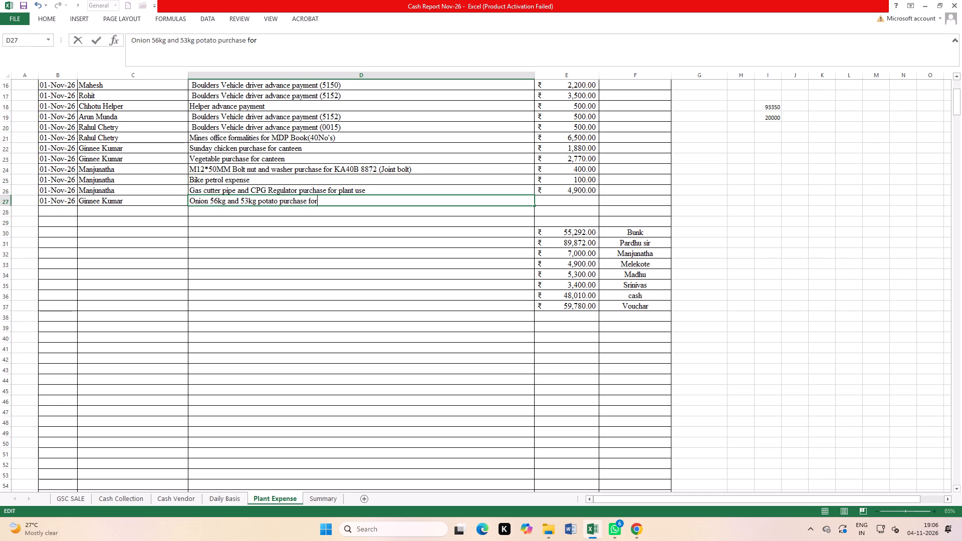
key(space)
text(cant)
text(een)
key(Right)
Enter 4390 as the amount for the onion and potato purchase in row 27.
click(570, 202)
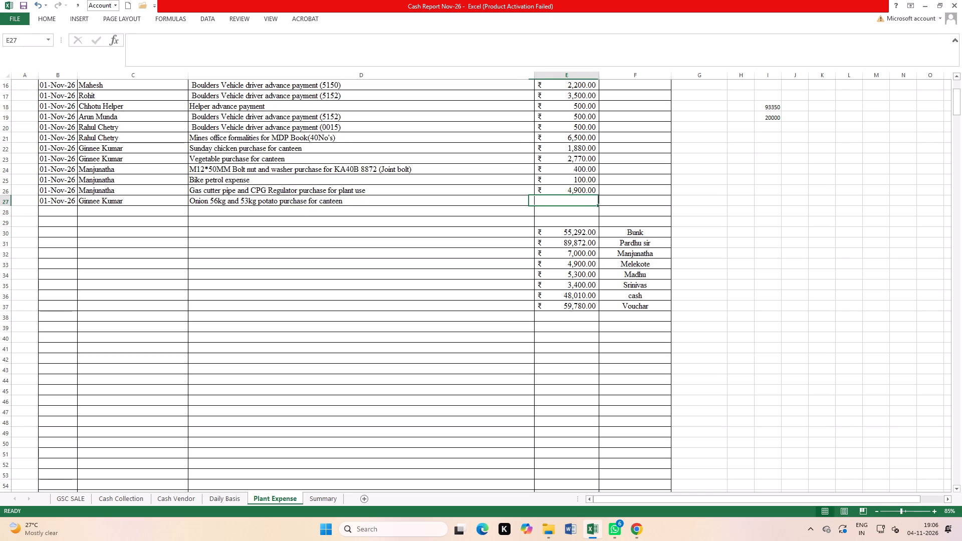
text(4390)
key(Return)
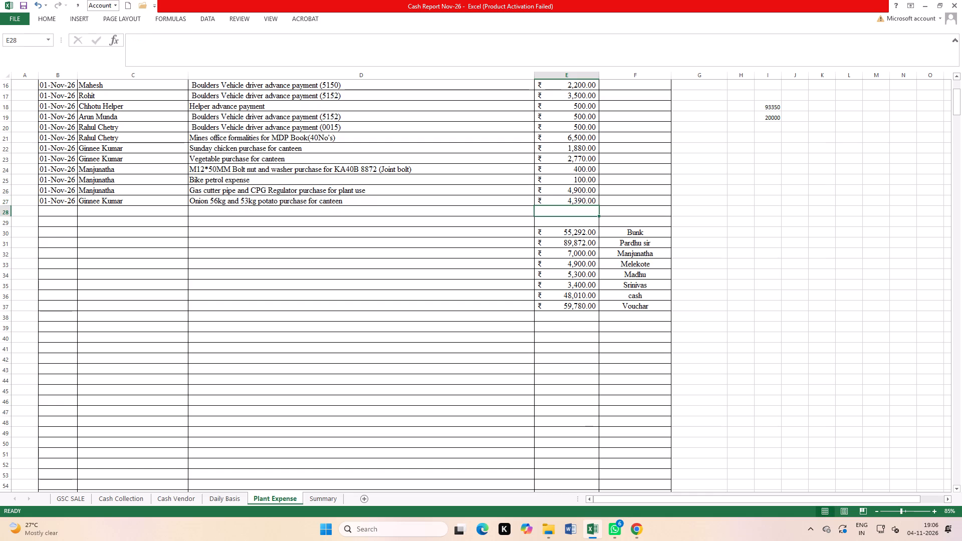
Fill row 28's date by copying it down from row 27, and enter the same payee as in row 27.
click(49, 212)
key(ctrl+d)
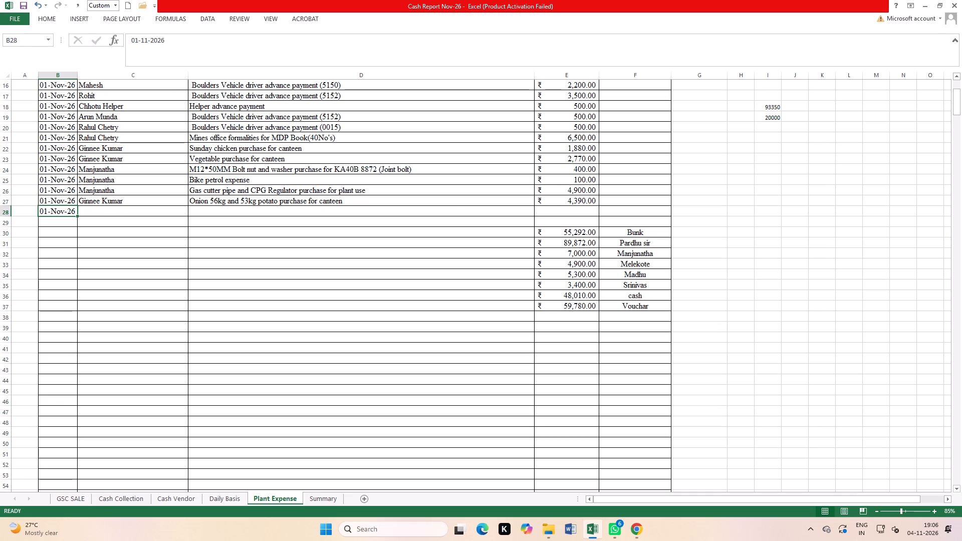
click(99, 224)
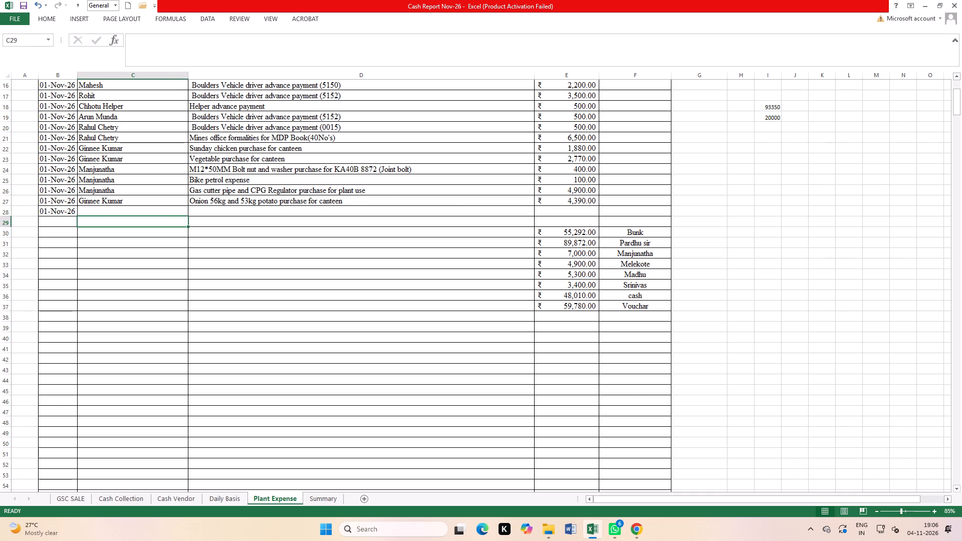
click(94, 208)
key(g)
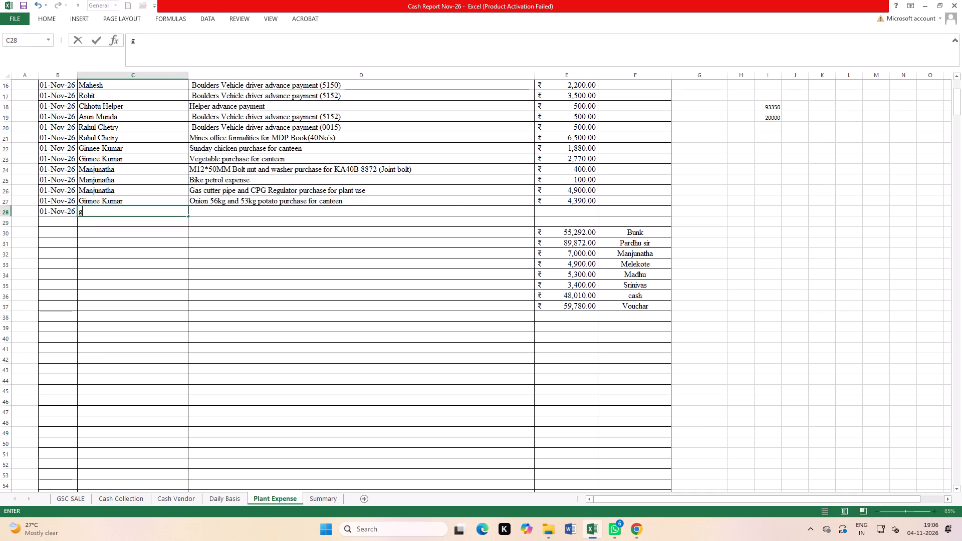
key(i)
Enter the description "Office bike petrolexpense" and the amount 1000 in row 28.
click(218, 214)
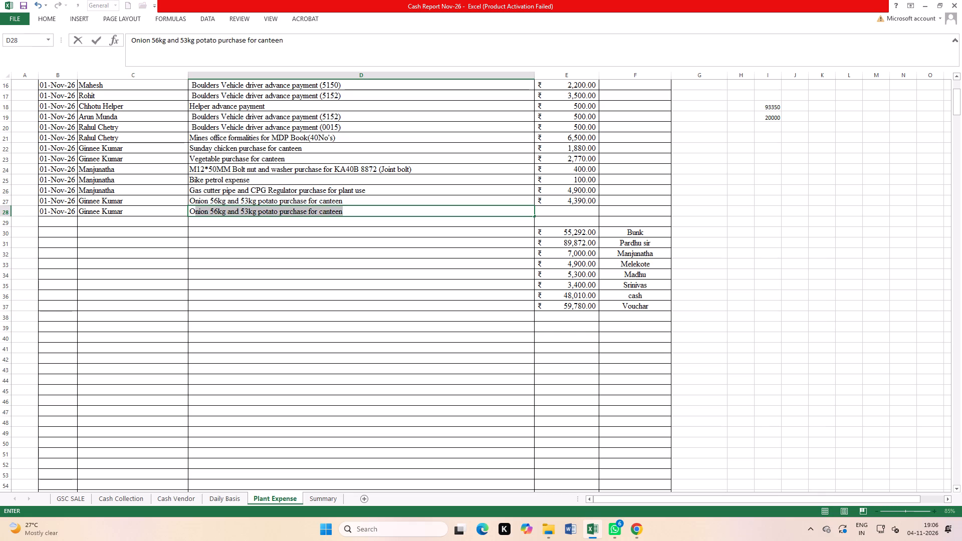
text(ffice)
key(space)
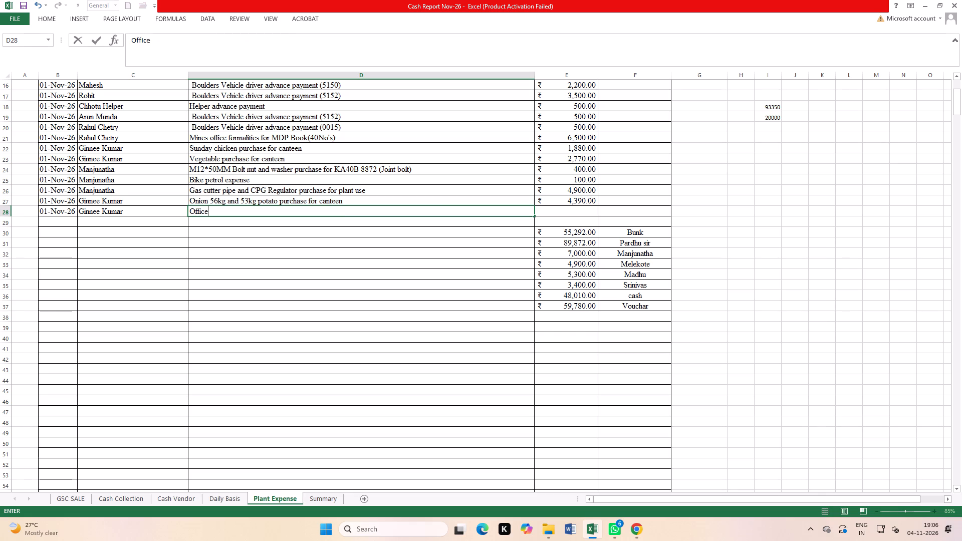
text(bike petrol)
text(expense)
key(Right)
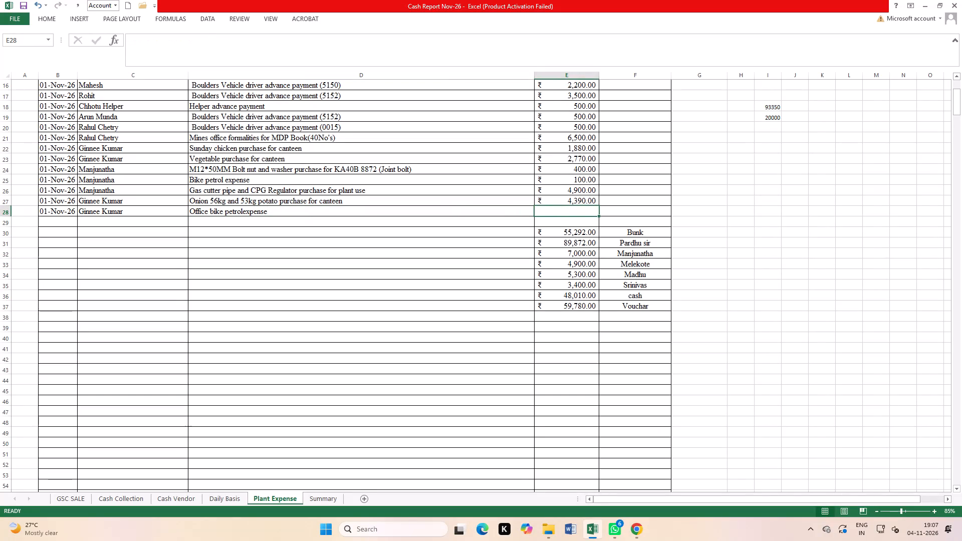
text(1000)
key(Return)
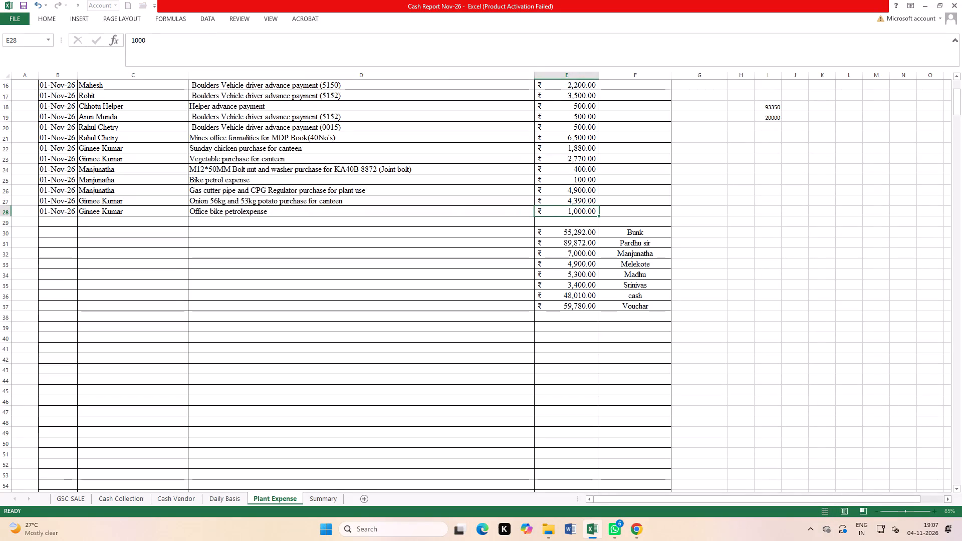
Copy the date down from row 28 into row 29 and change it to 03-11-2026.
click(71, 225)
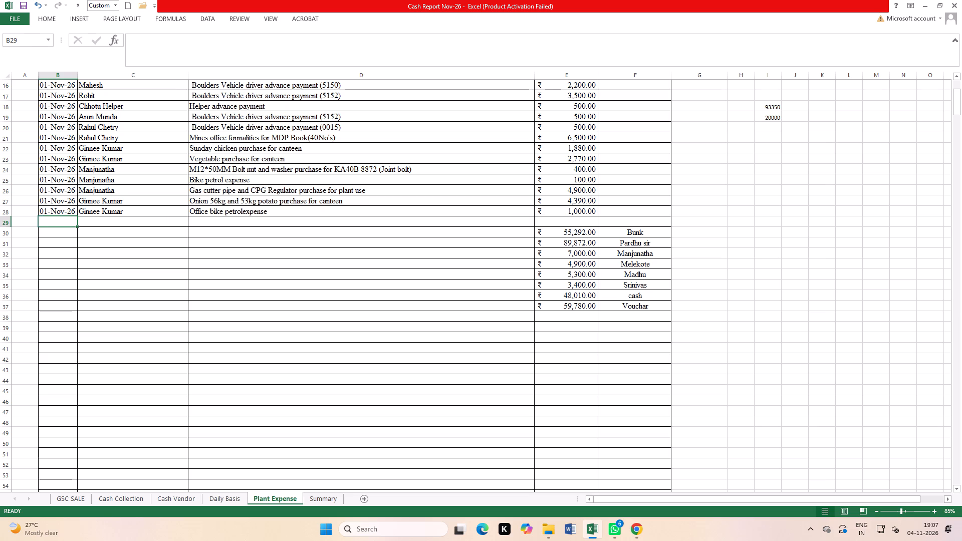
click(71, 221)
key(ctrl+d)
double_click(60, 221)
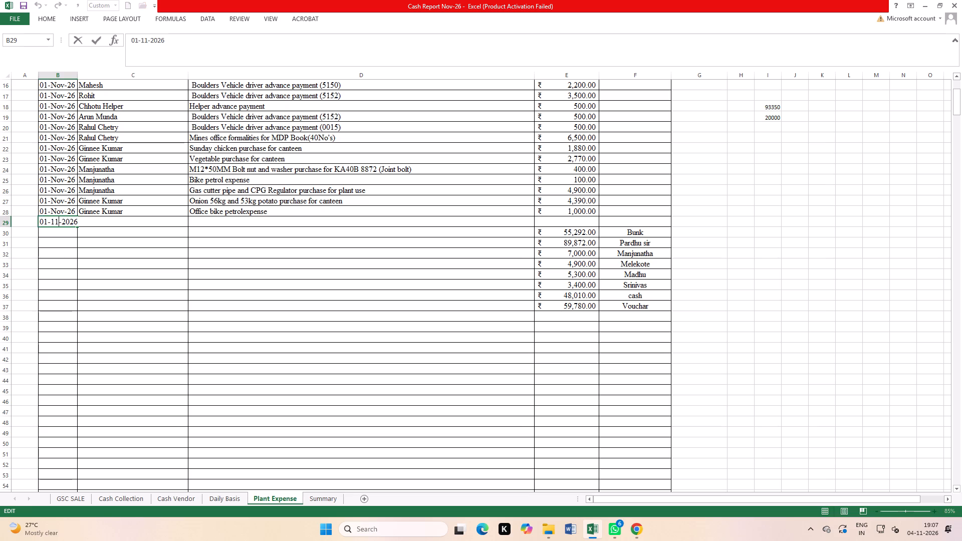
click(47, 222)
key(BackSpace)
key(3)
click(104, 222)
Enter the payee Rakesh, completed with his surname, and the description "Crusher labour team advance payment" in row 29.
click(132, 249)
click(121, 221)
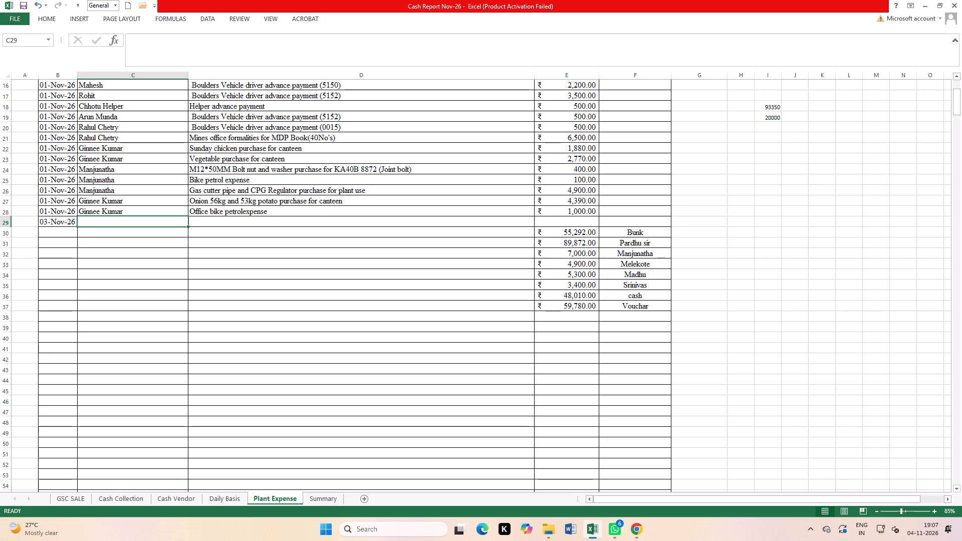
text(akesh)
key(Right)
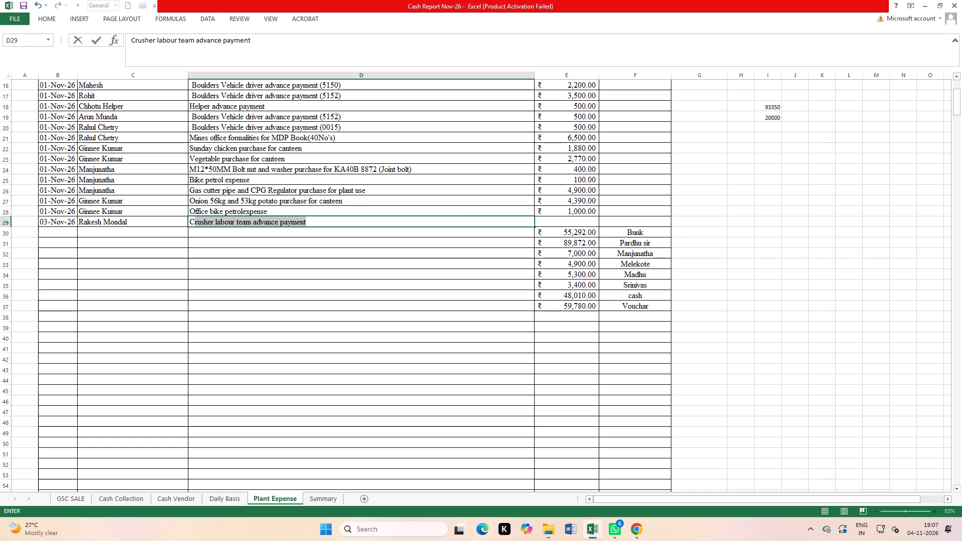
key(Right)
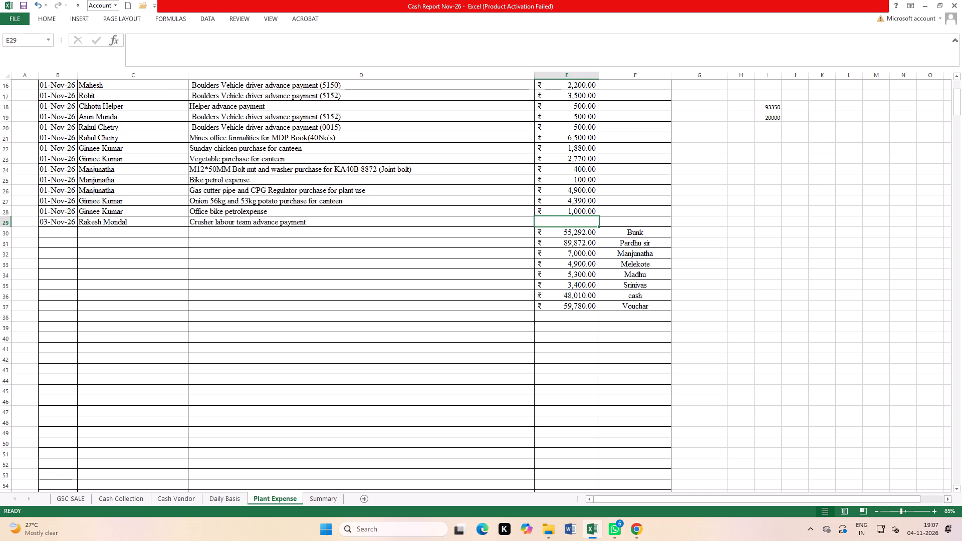
Switch to the File Explorer window showing the NOV- 2026 folder on the USB drive.
click(583, 480)
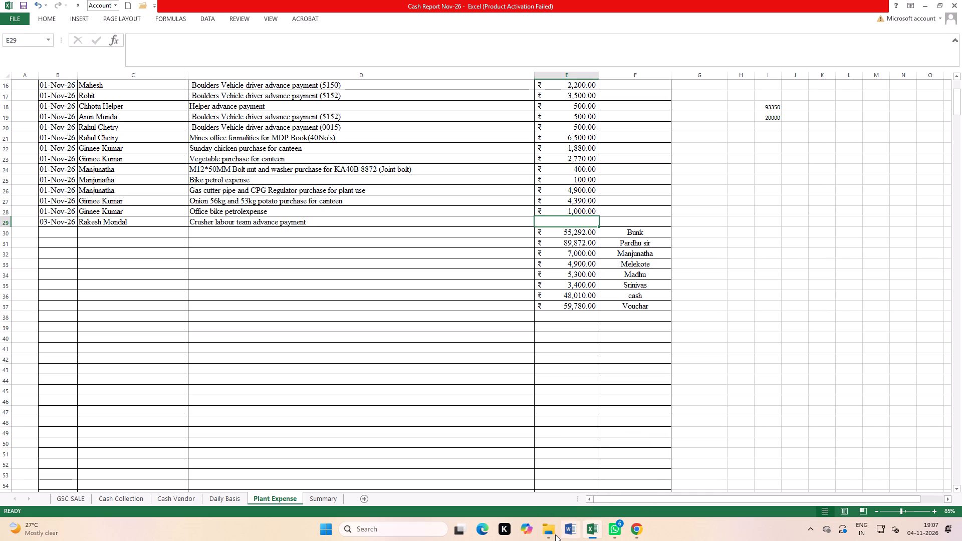
click(550, 536)
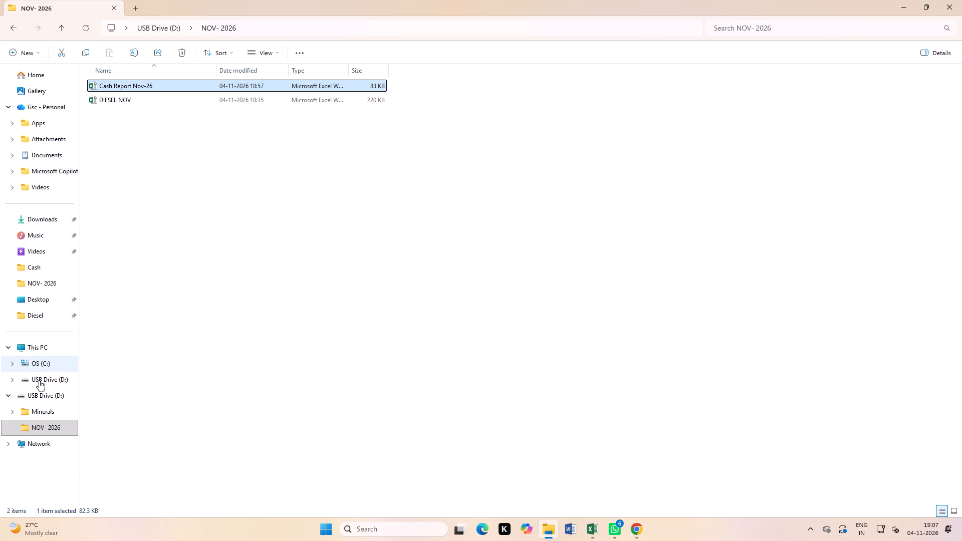
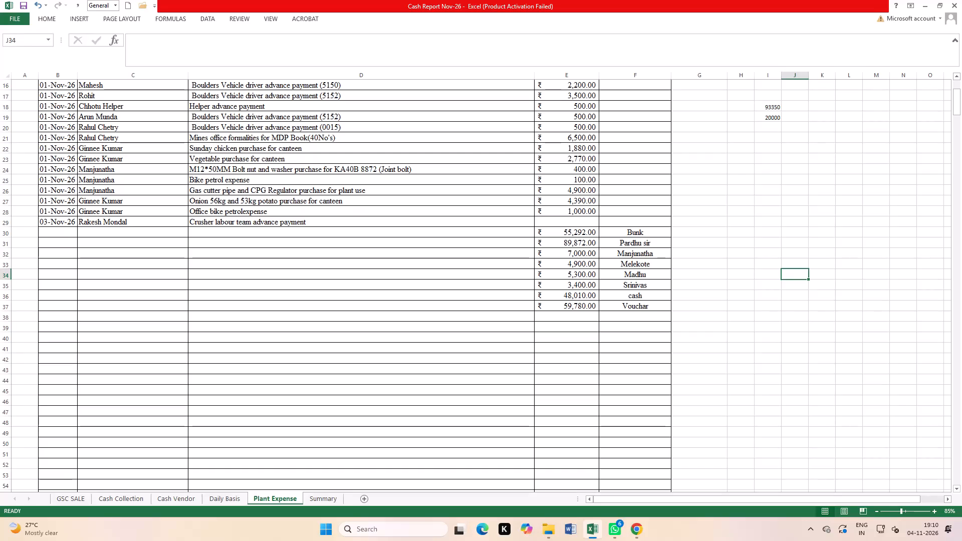
Copy the date down from row 29 into row 30 and enter the payee as Rakesh only, without the suggested surname.
click(55, 236)
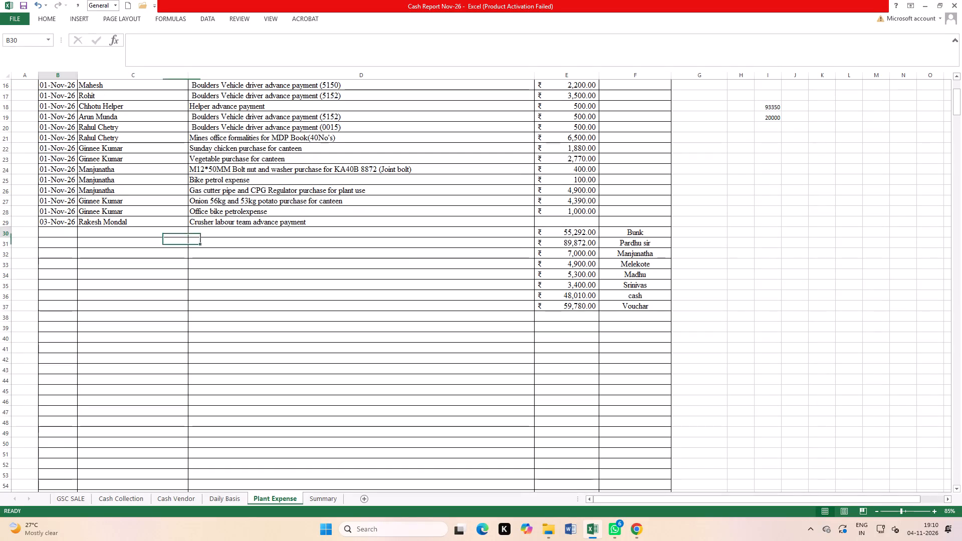
key(ctrl+d)
click(115, 237)
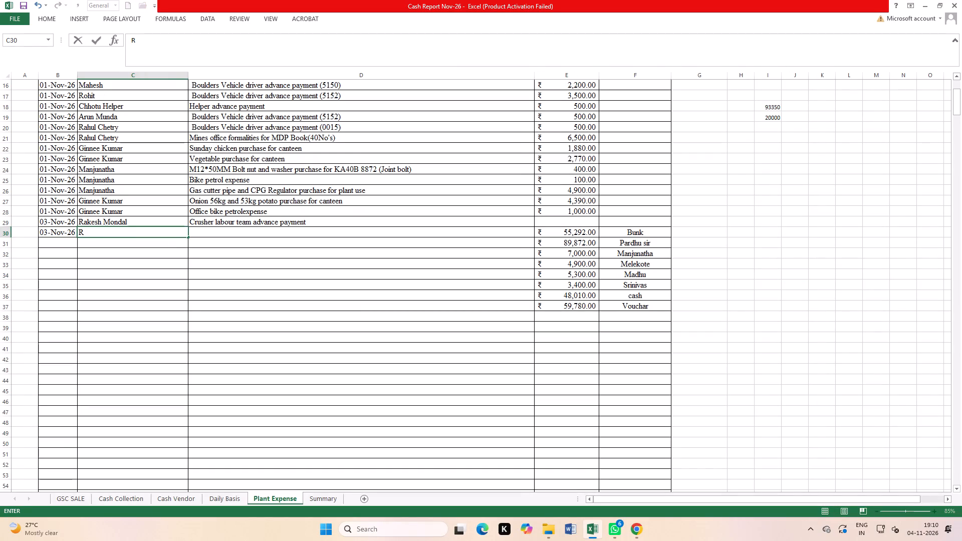
key(a)
text(kes)
key(h)
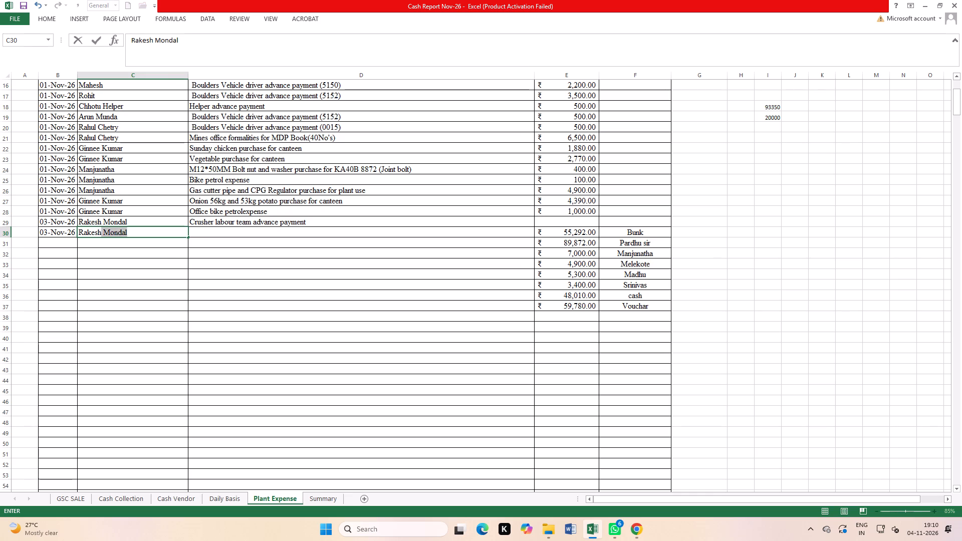
key(BackSpace)
key(Right)
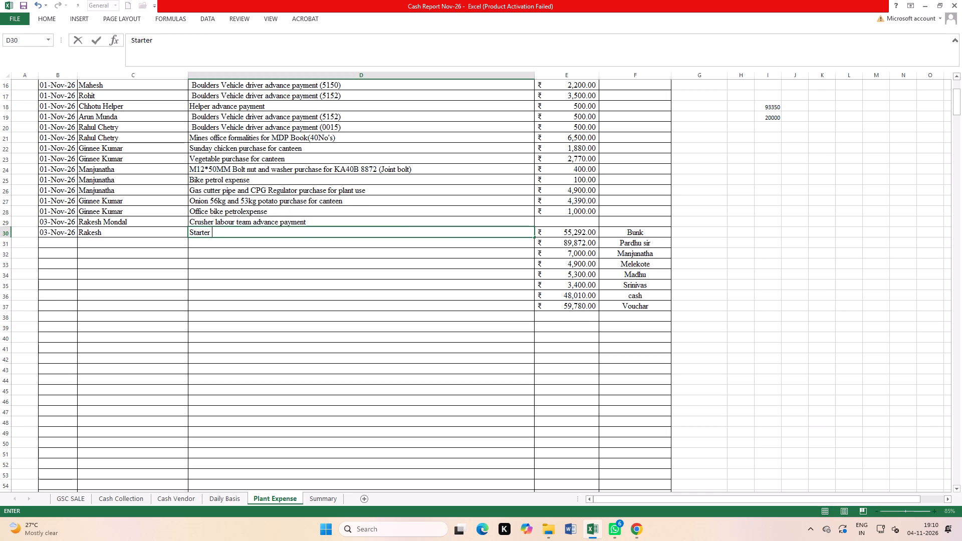
Enter the description "Starter Relay purchase for JCB Loader" in row 30.
key(e)
text(lay)
key(space)
text(purchase for)
key(space)
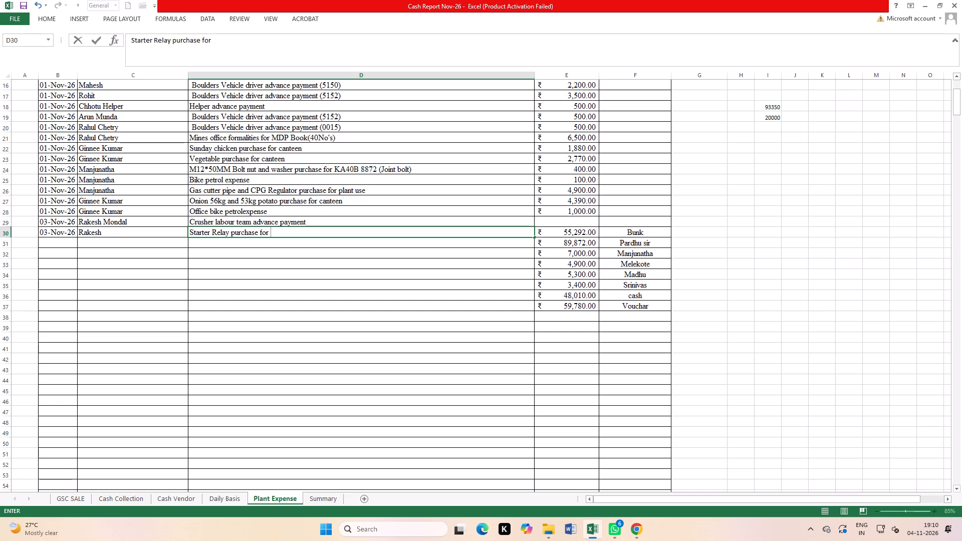
text(JCB L)
text(ader)
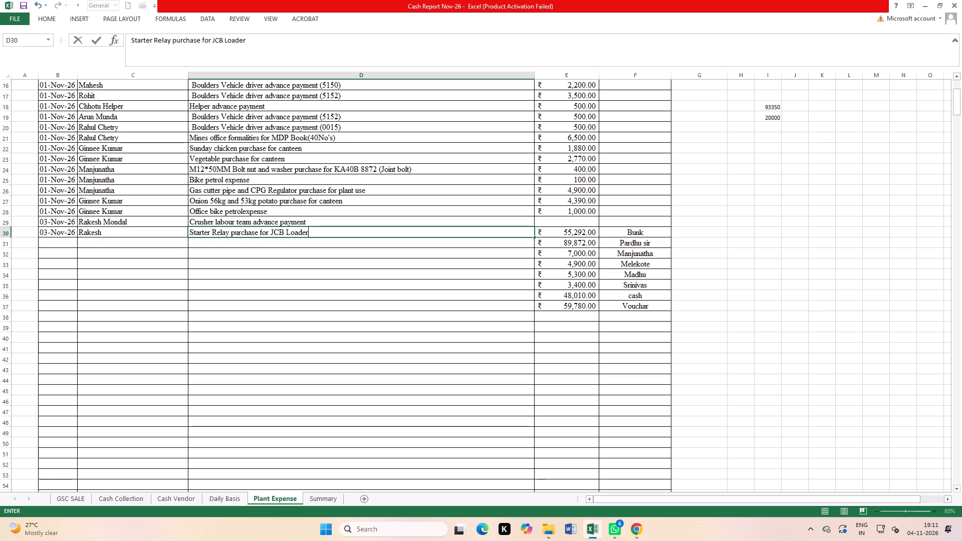
key(Right)
click(397, 336)
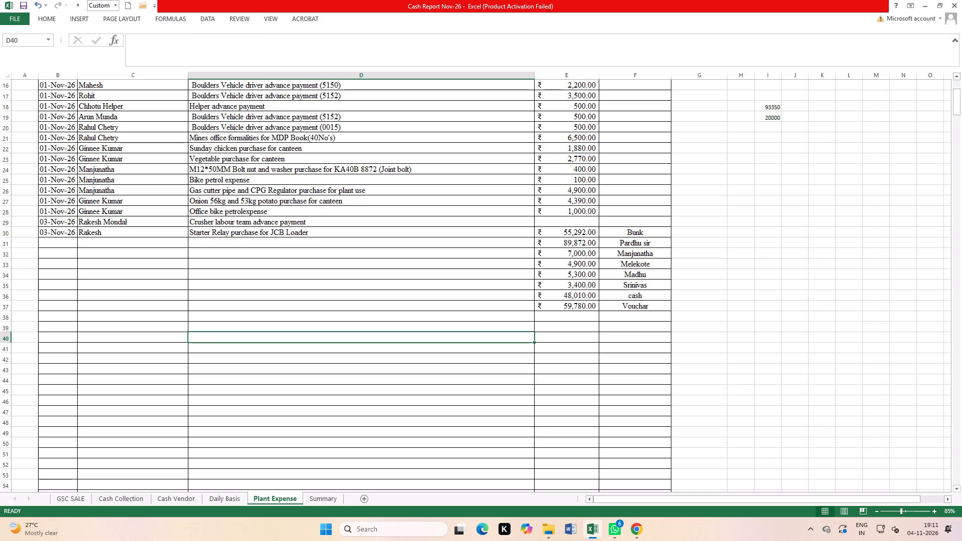
Insert seven blank rows above row 31, which holds the Pardhu sir amount.
click(0, 243)
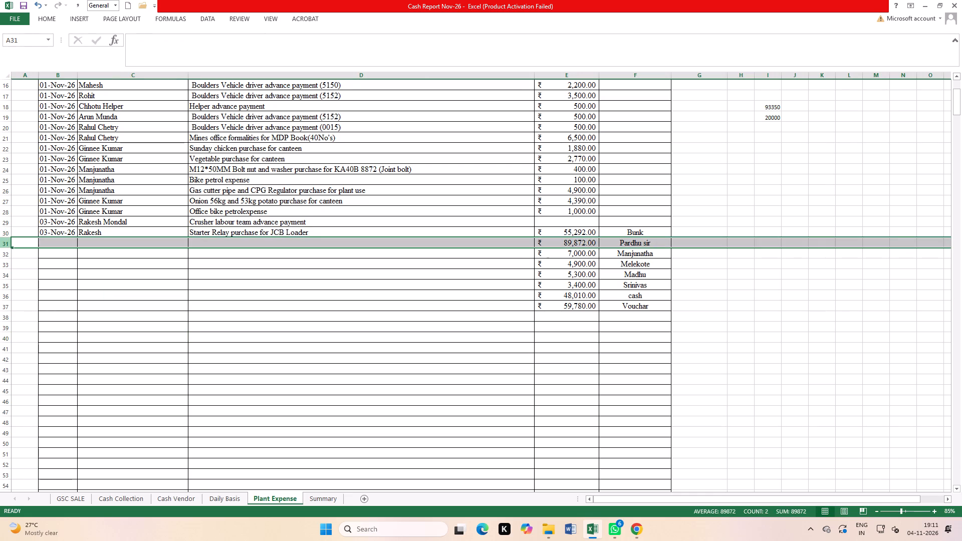
key(ctrl+plus)
key(ctrl+plus)
key(ctrl+plus)
key(ctrl+plus)
key(ctrl+plus)
key(ctrl+plus)
key(ctrl+plus)
key(ctrl+plus)
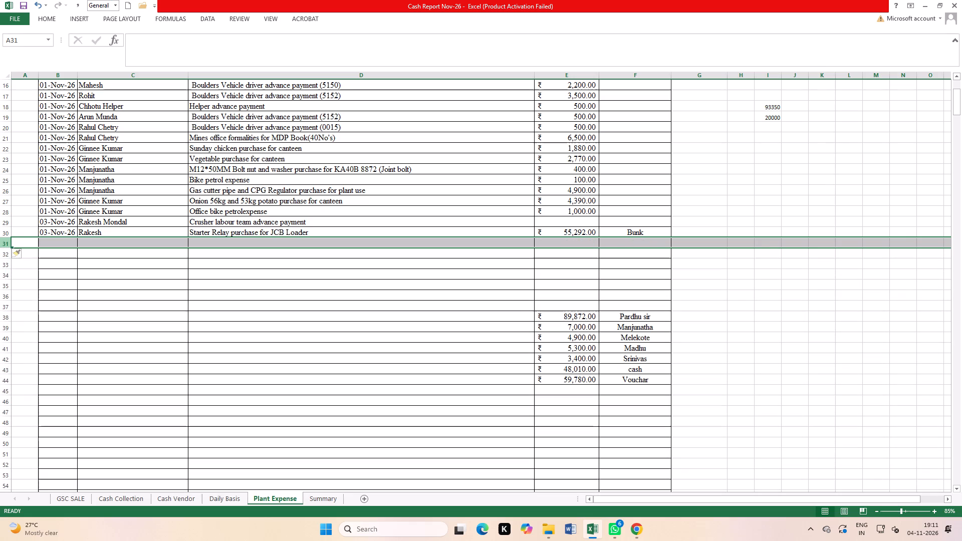
Copy the Bunk amount and label from row 30 into row 37, directly above the Pardhu sir entry.
click(573, 266)
drag(571, 232, 624, 230)
key(ctrl+c)
click(571, 307)
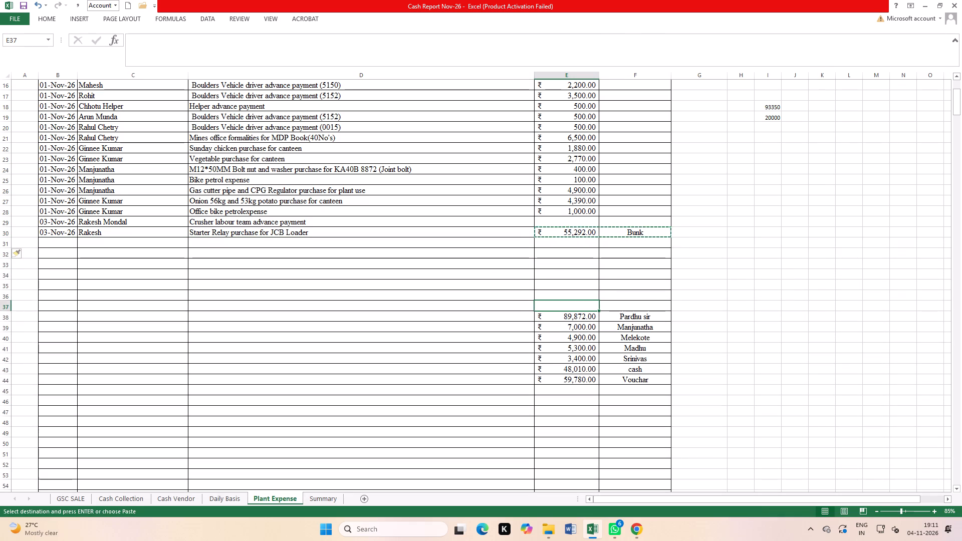
key(ctrl+v)
Set the row 30 amount to 684 and clear the Bunk label beside it.
click(575, 229)
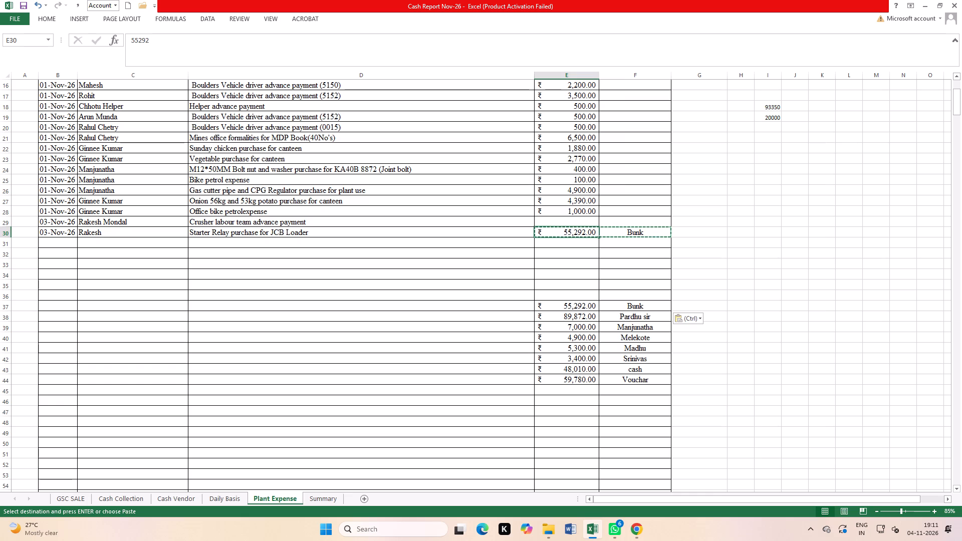
text(684)
key(Return)
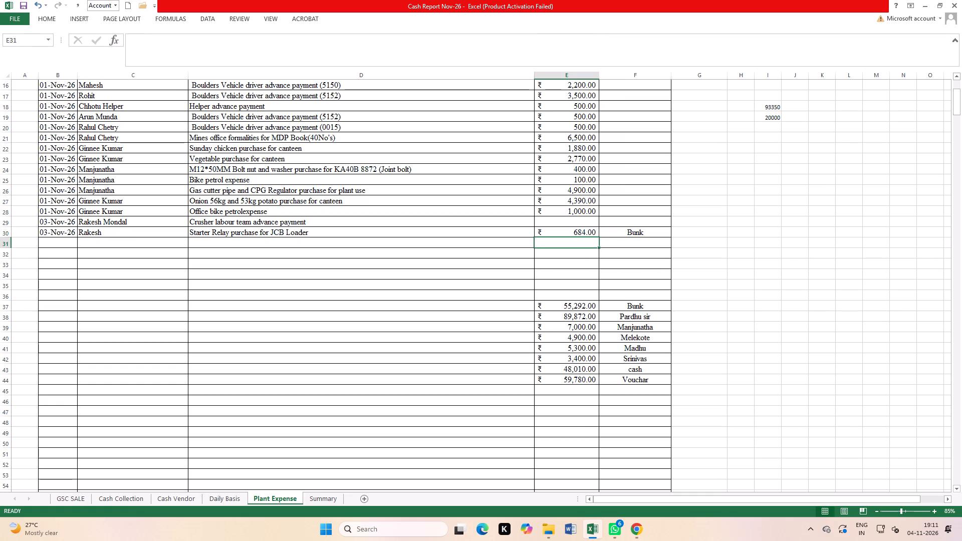
click(614, 235)
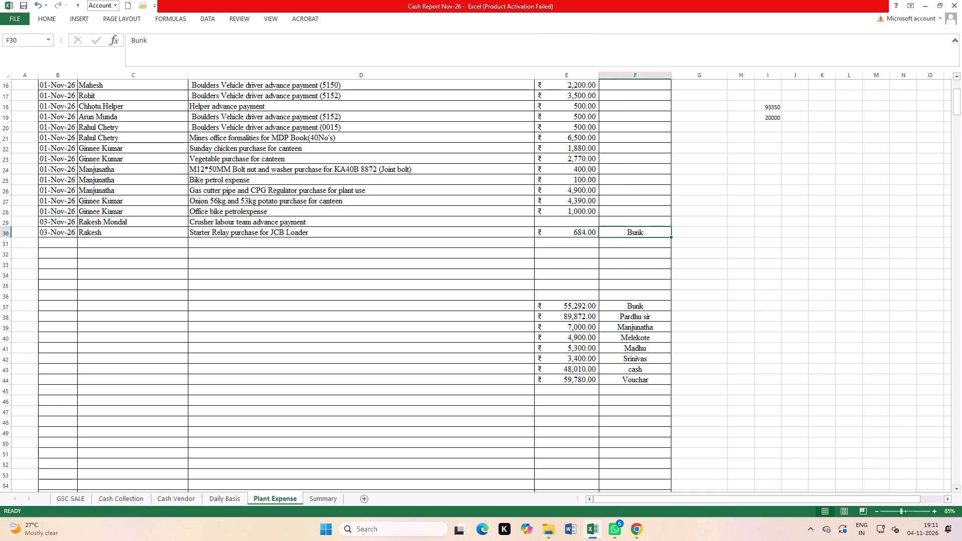
key(Delete)
click(422, 289)
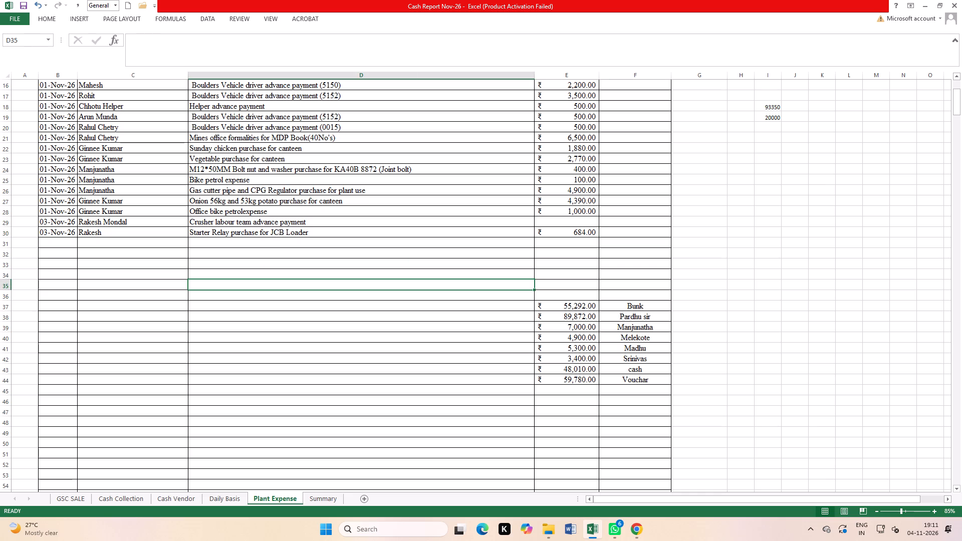
Enter the amount 5000 for the crusher labour team advance in row 29 and save the workbook.
click(566, 224)
text(5000)
key(Return)
click(741, 224)
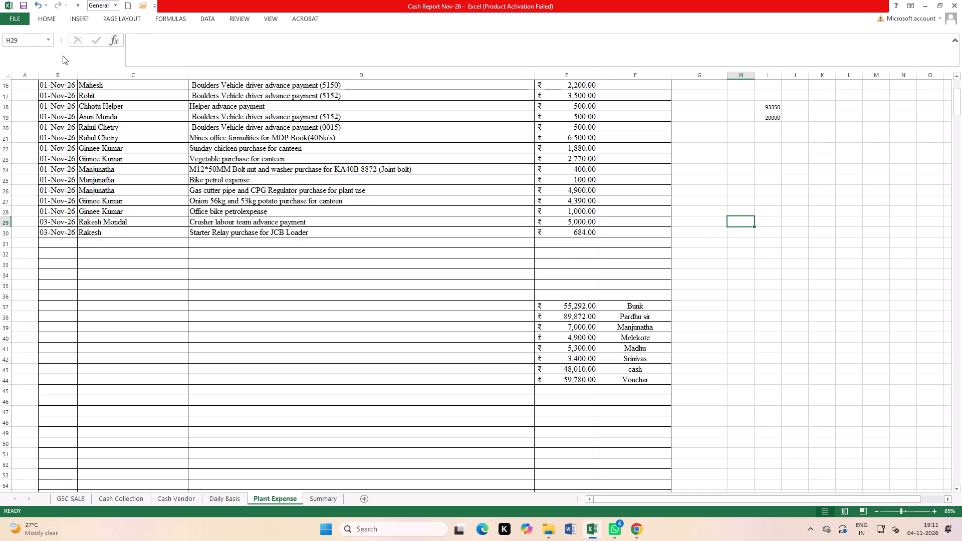
click(22, 6)
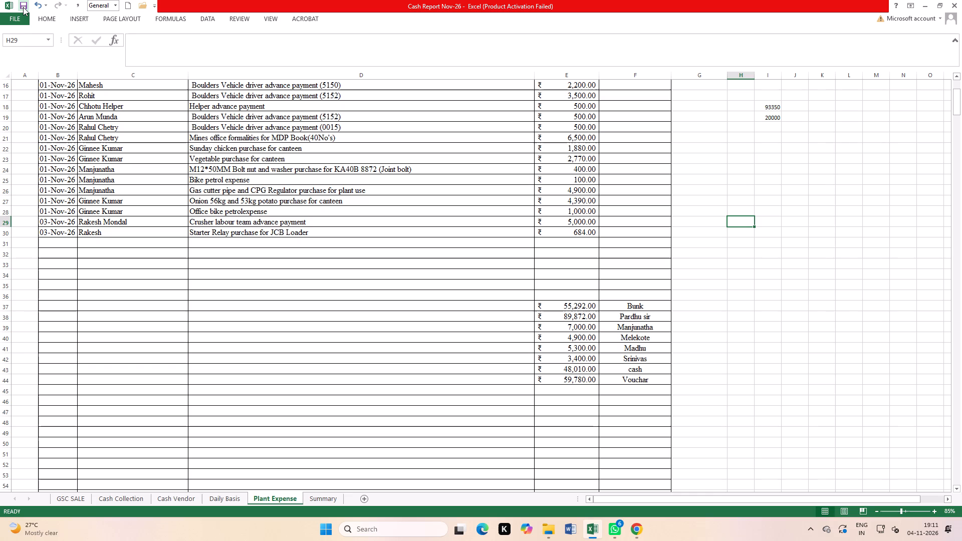
Copy the date down from row 30 into row 31 and enter the payee Manjunatha.
click(44, 239)
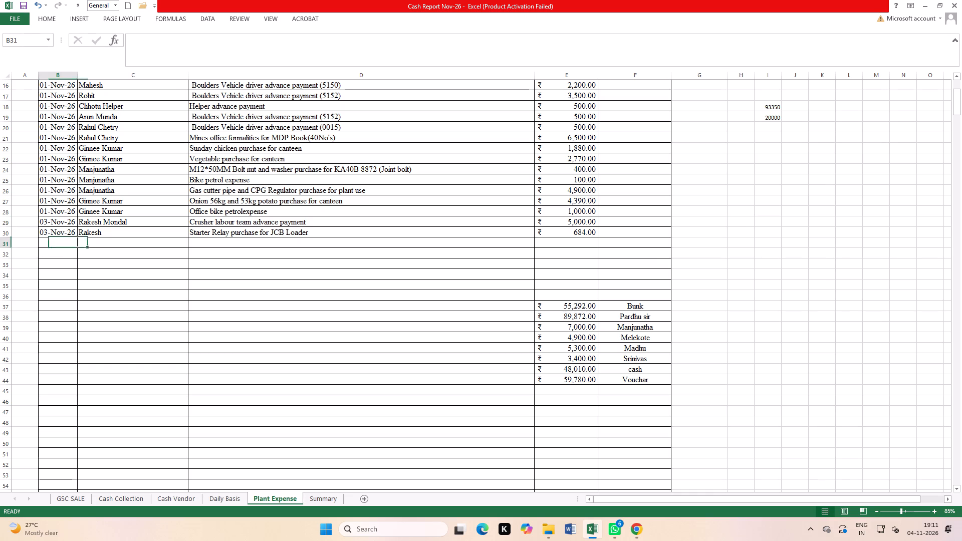
key(ctrl+d)
click(115, 241)
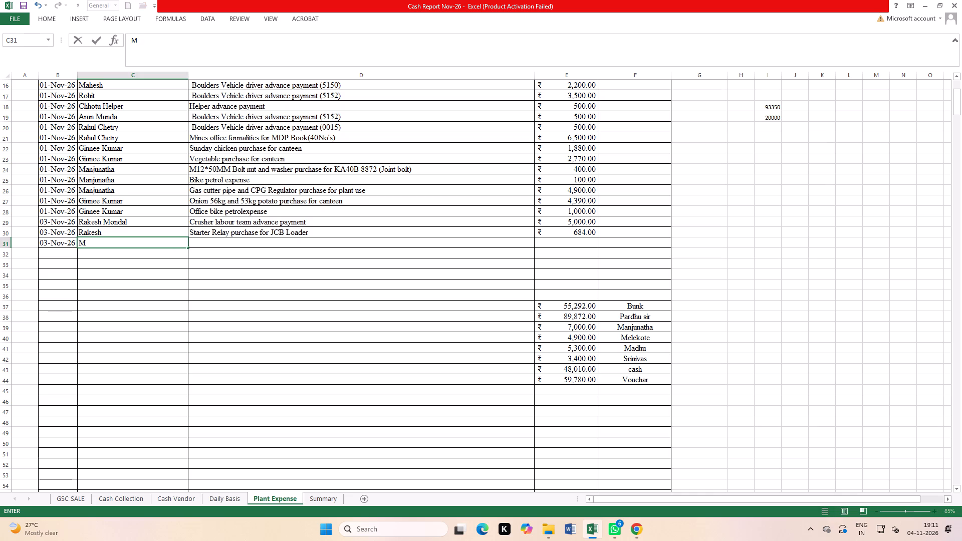
text(an)
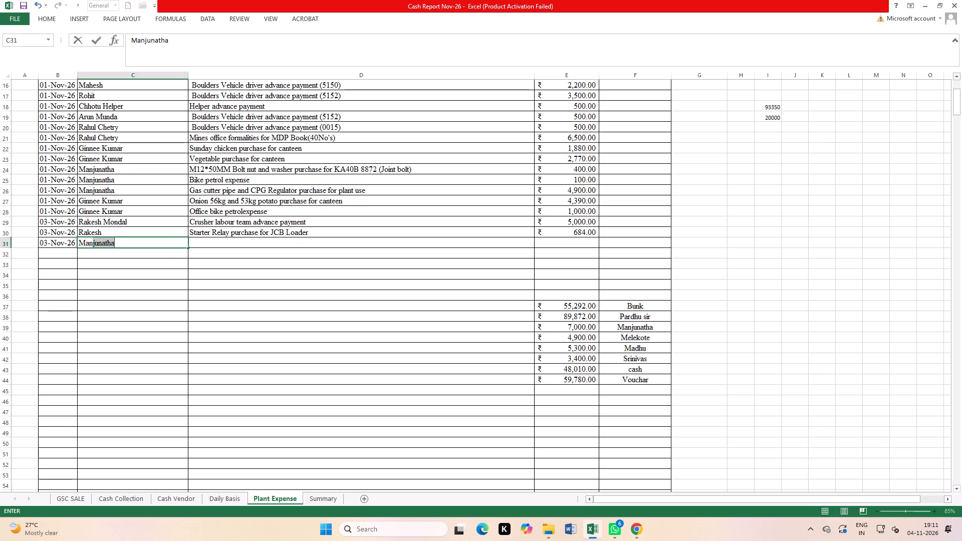
key(Right)
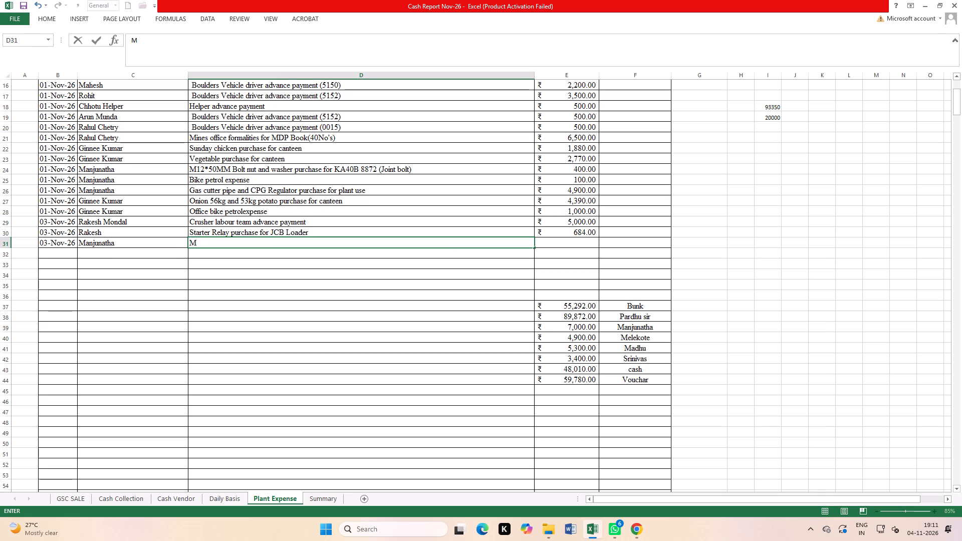
Enter the description "Manjunatha and Siddhu electician went to bengalore peenya food expense" and the amount 300 in row 31.
text(anjunatha and)
key(space)
text(iddhu electi)
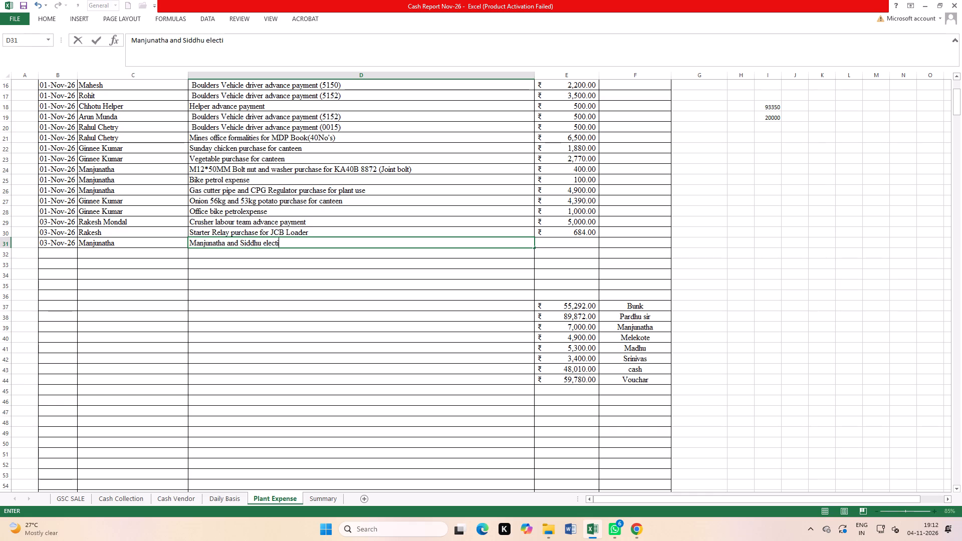
text(ci)
text(an)
key(space)
text(went)
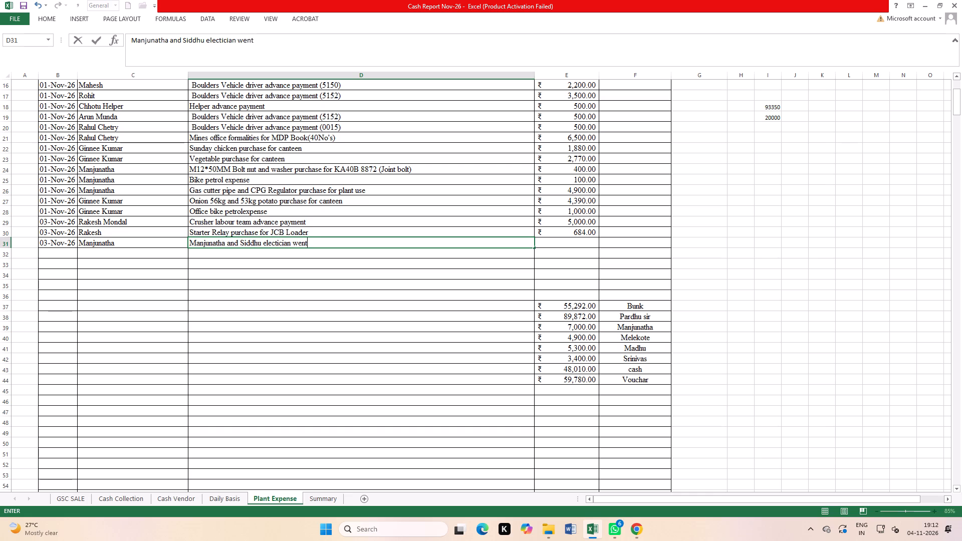
key(space)
text(to)
key(space)
text(be)
key(n)
text(galore peen)
text(ya)
key(space)
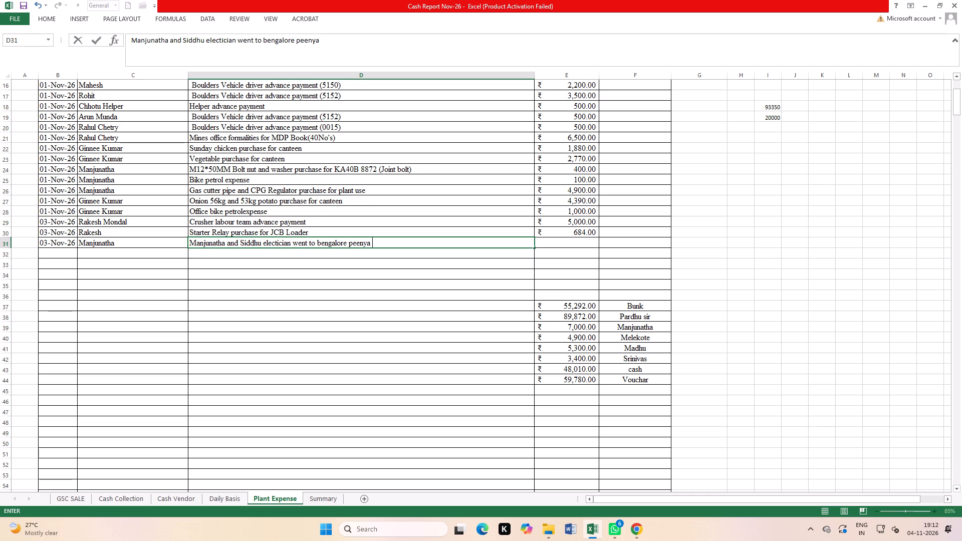
text(fo)
text(od ex)
text(pense)
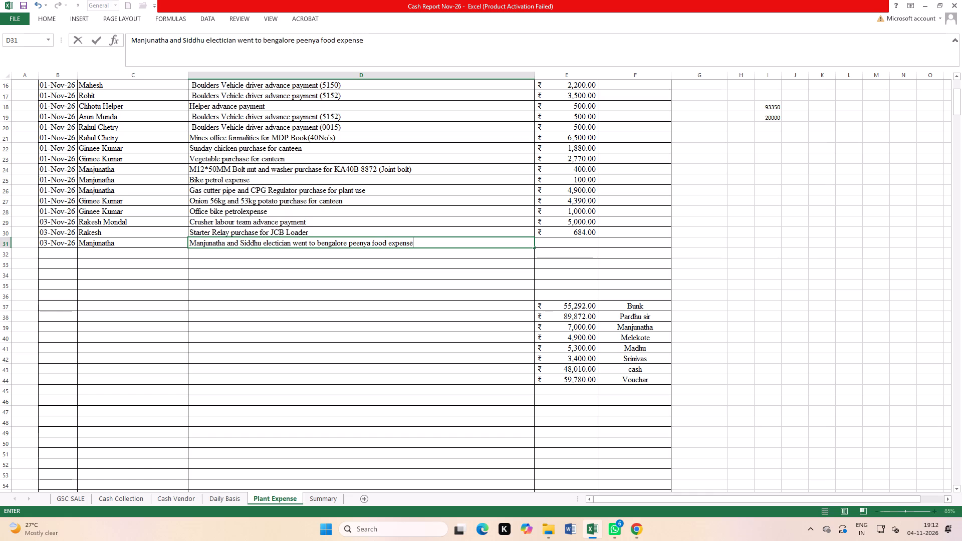
key(Right)
text(300)
key(Return)
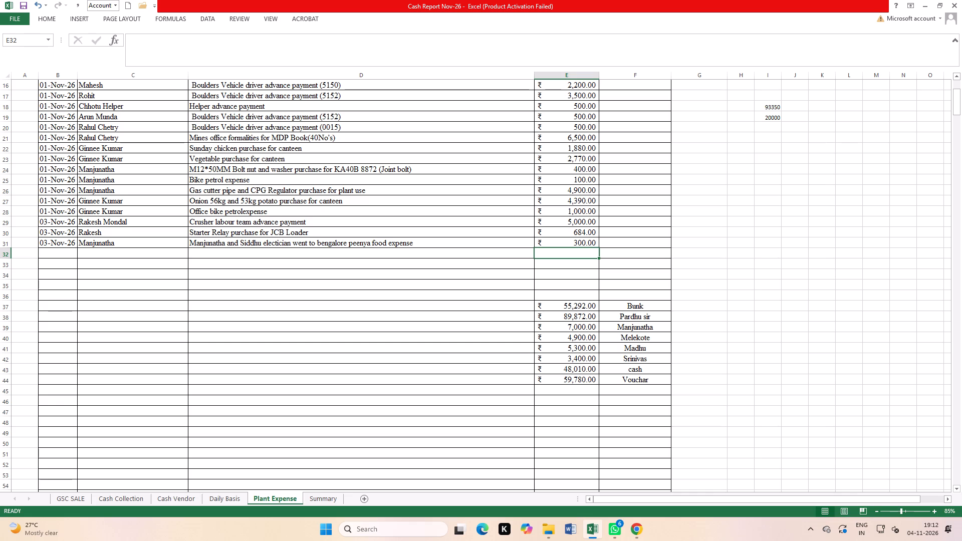
Copy the date and description down from row 31 into row 32 and enter the payee Siddhu.
click(54, 251)
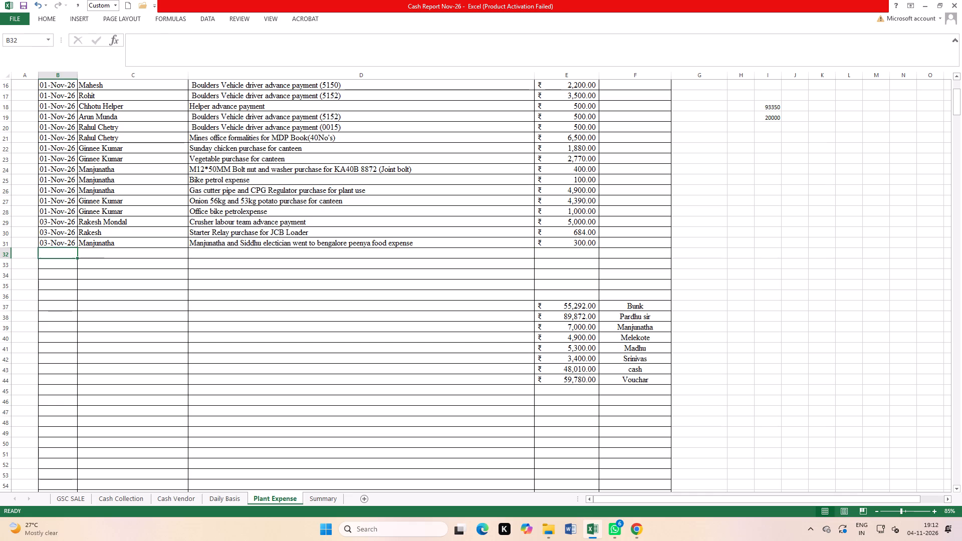
key(ctrl+d)
click(99, 252)
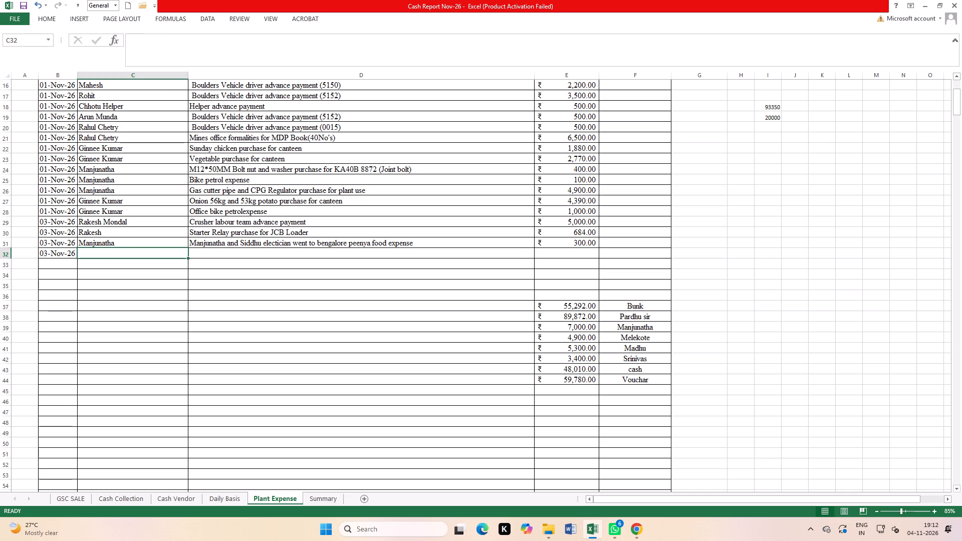
key(i)
text(ddhu)
key(Right)
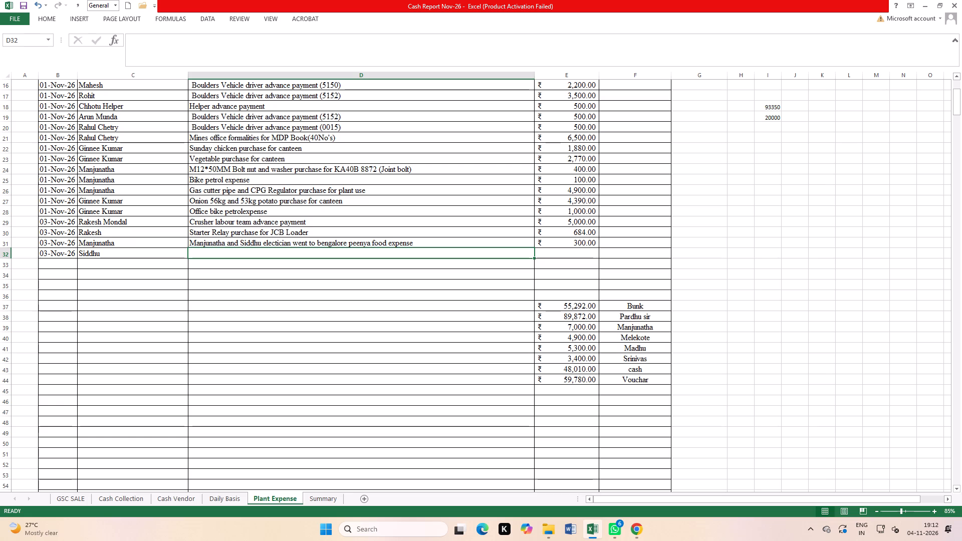
key(ctrl+d)
click(386, 292)
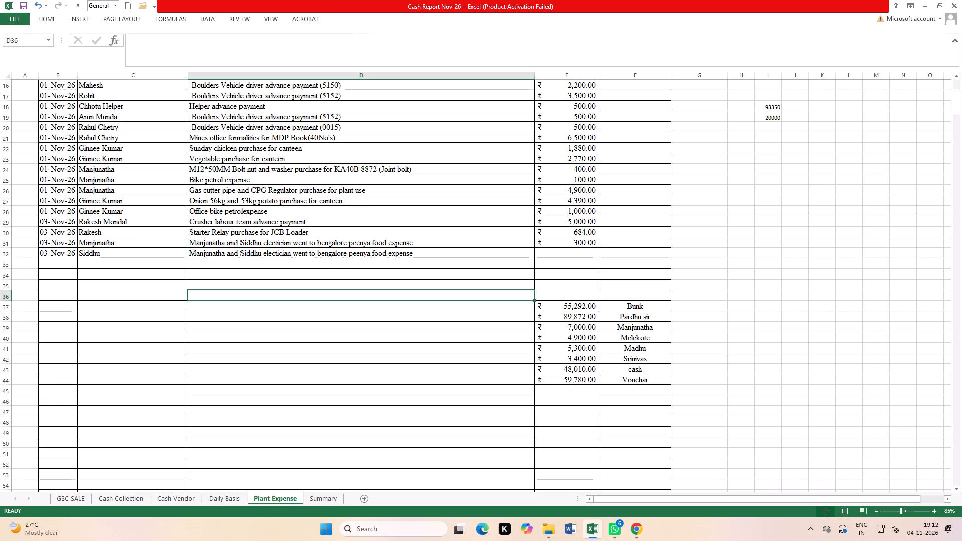
In the row 32 description, replace "food expense" with "For plant electric work bike petrol expense".
double_click(374, 254)
drag(372, 254, 414, 258)
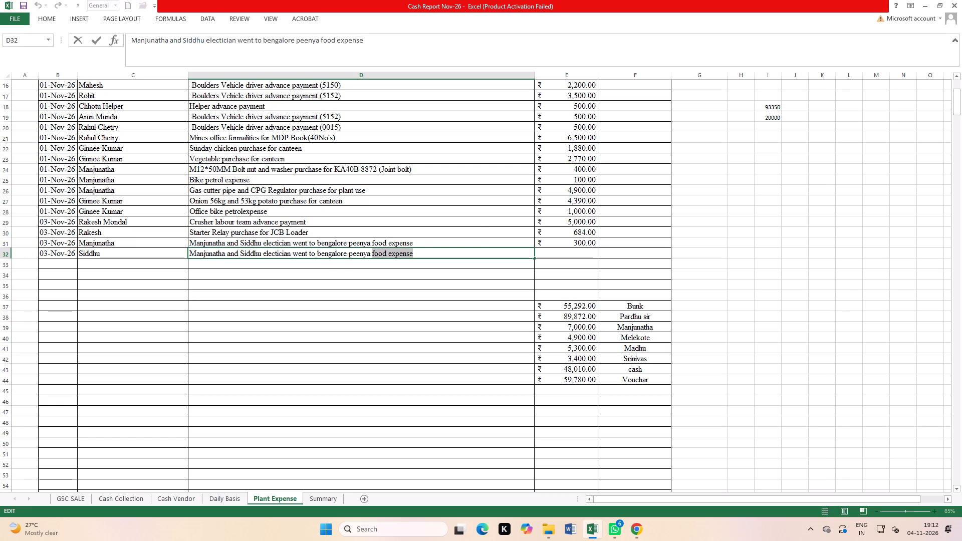
drag(414, 258, 416, 258)
key(BackSpace)
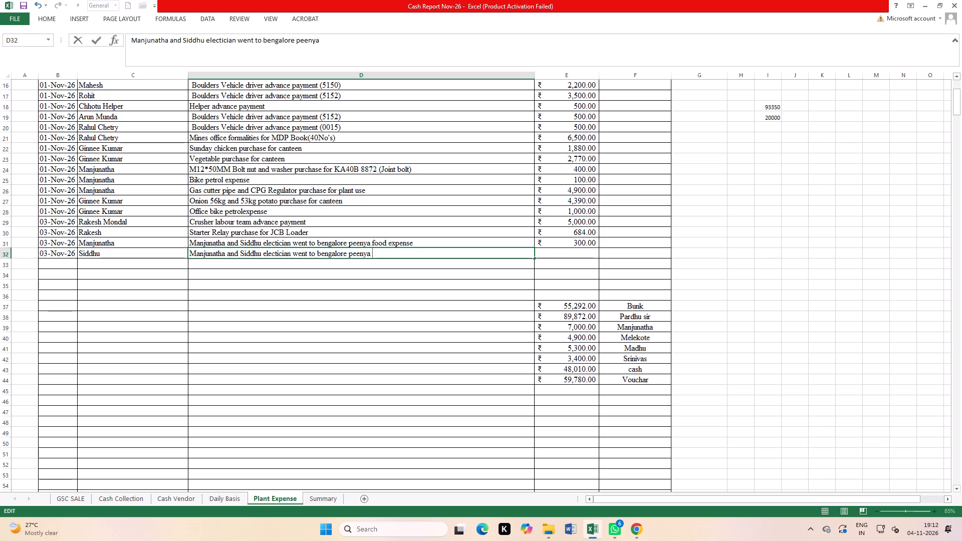
key(f)
key(BackSpace)
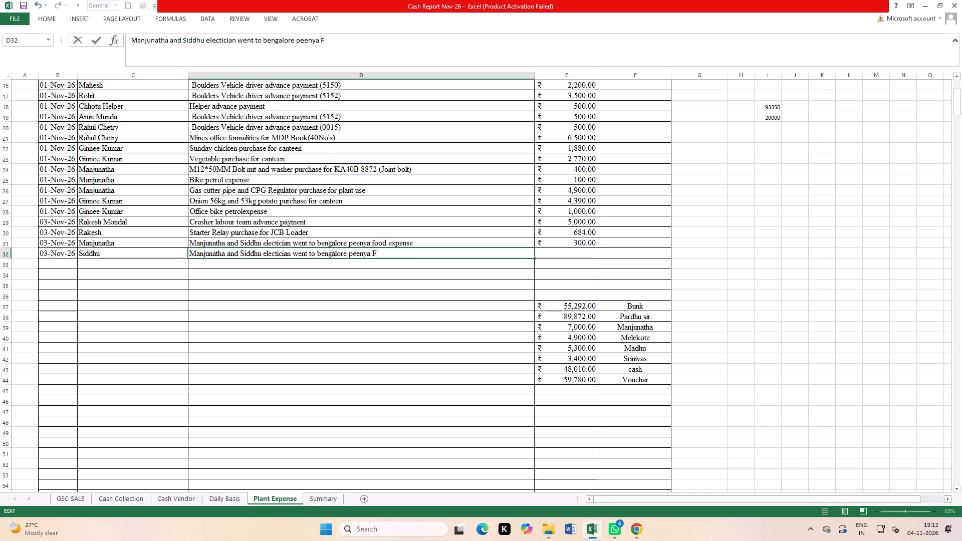
key(BackSpace)
key(f)
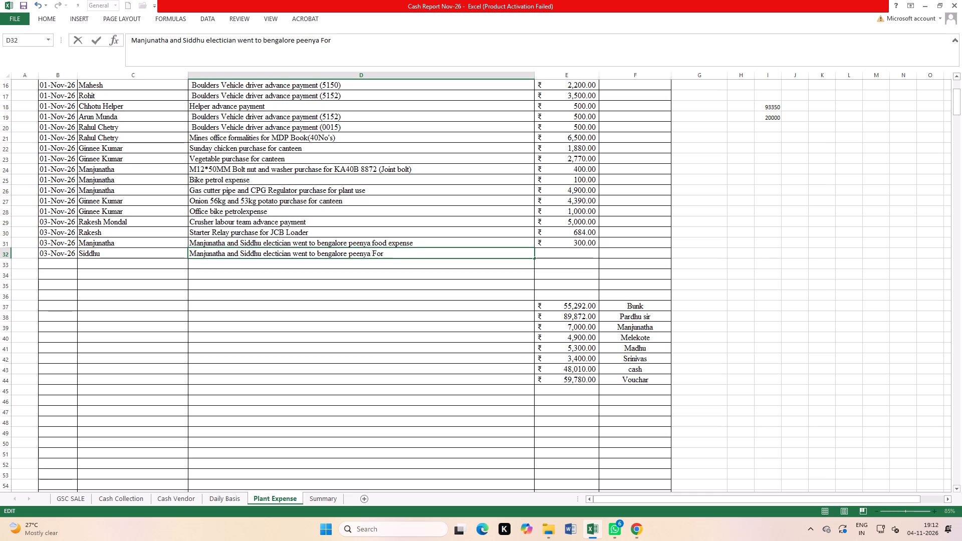
text(plant)
key(space)
text(electri)
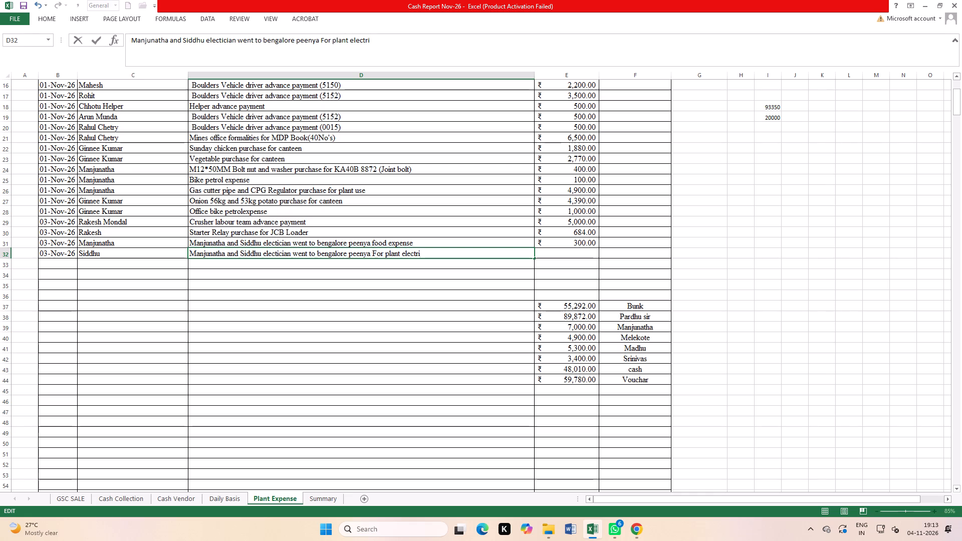
key(c)
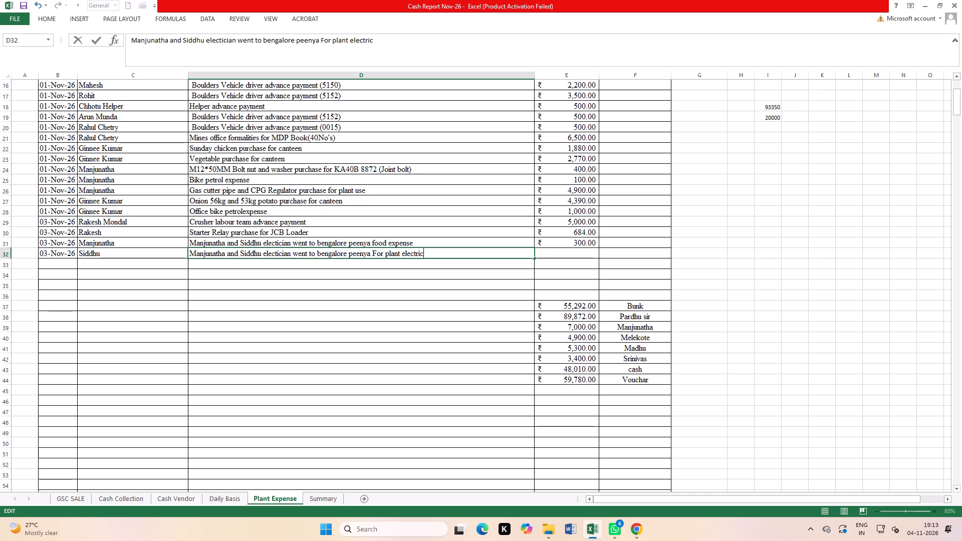
key(space)
text(work bike)
key(space)
text(pentor)
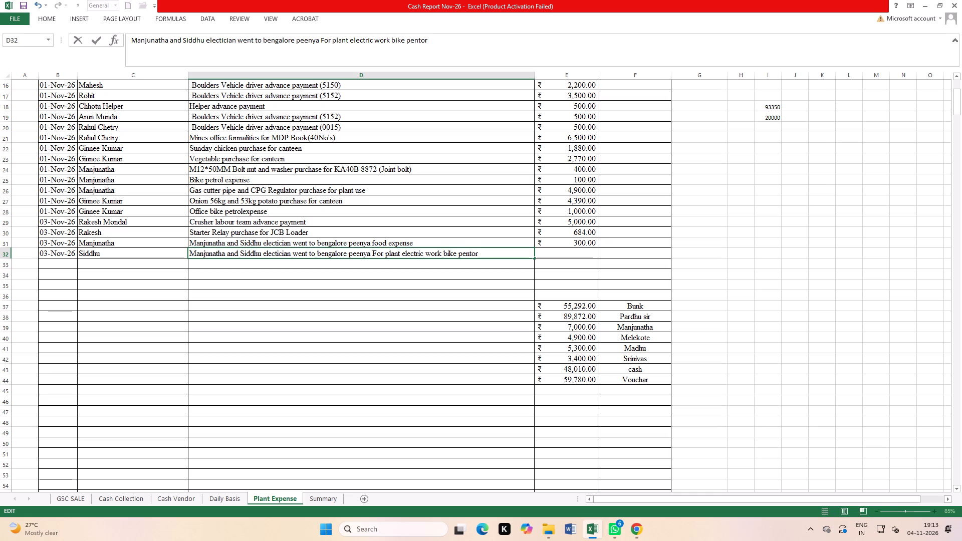
key(BackSpace)
key(BackSpace)
key(BackSpace)
key(BackSpace)
text(trol ex)
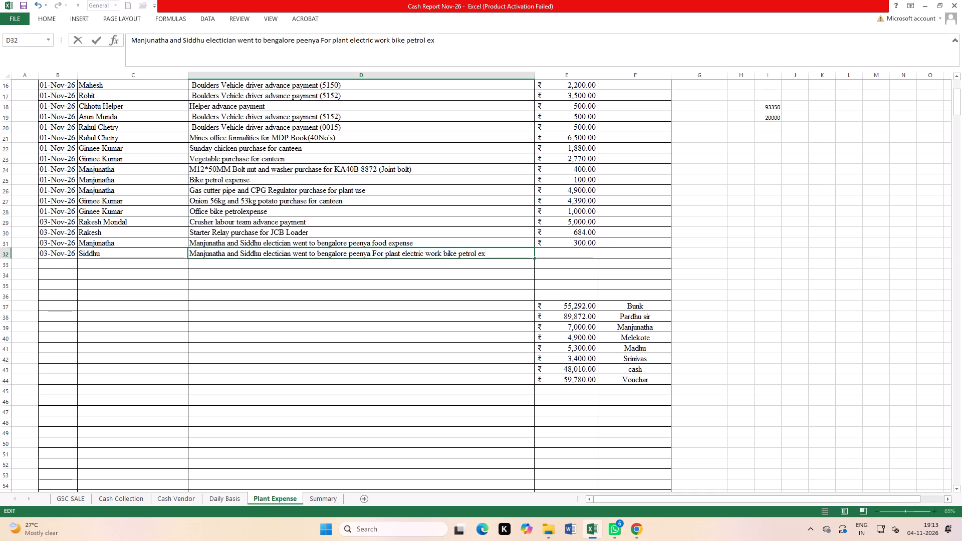
text(pense)
key(Right)
Enter the amount 720 for the bike petrol expense in row 32.
click(561, 252)
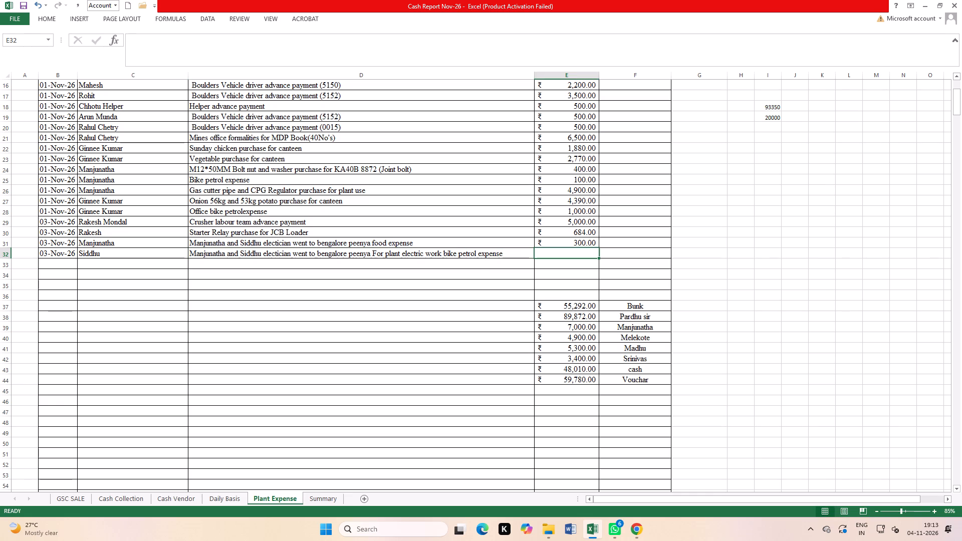
text(720)
key(Return)
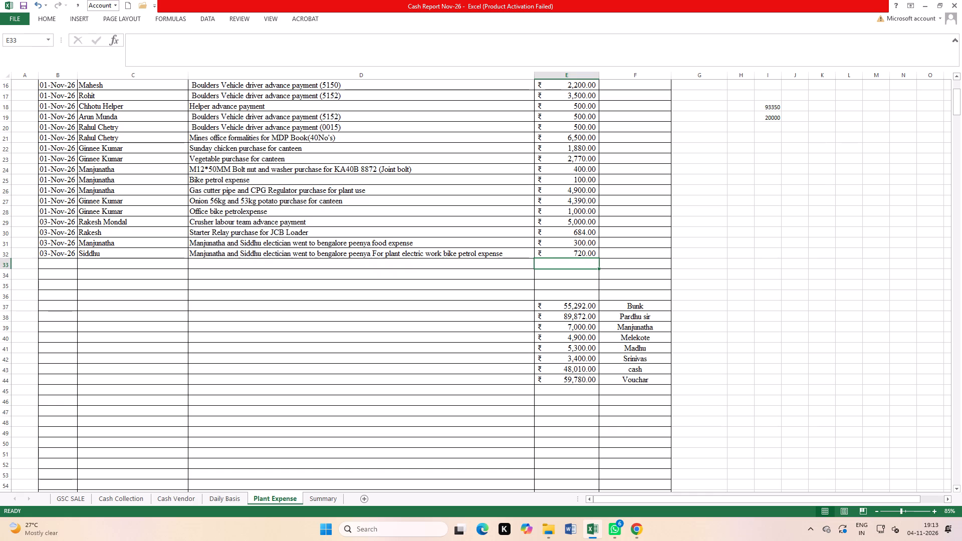
Copy the date down from row 32 into row 33 and enter the payee Manjay.
click(57, 263)
key(ctrl+d)
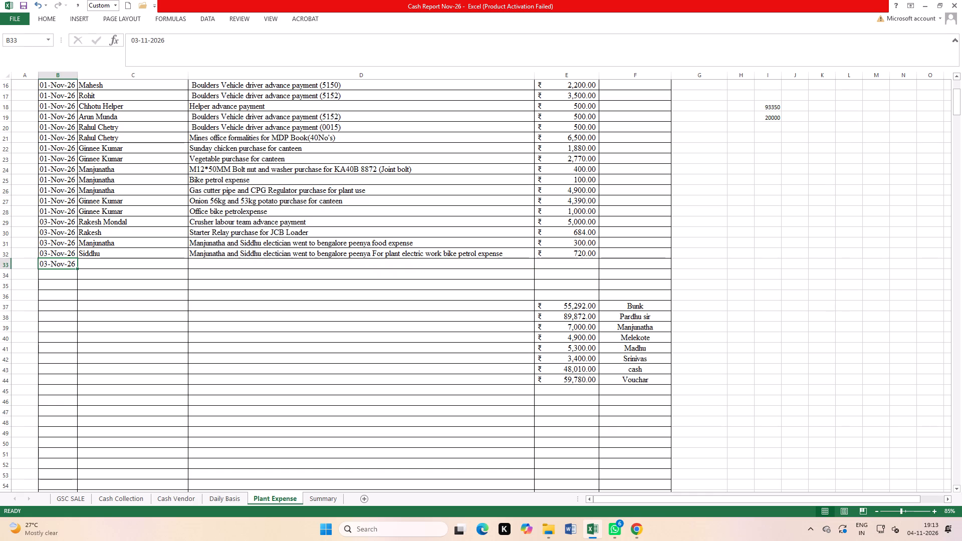
click(139, 266)
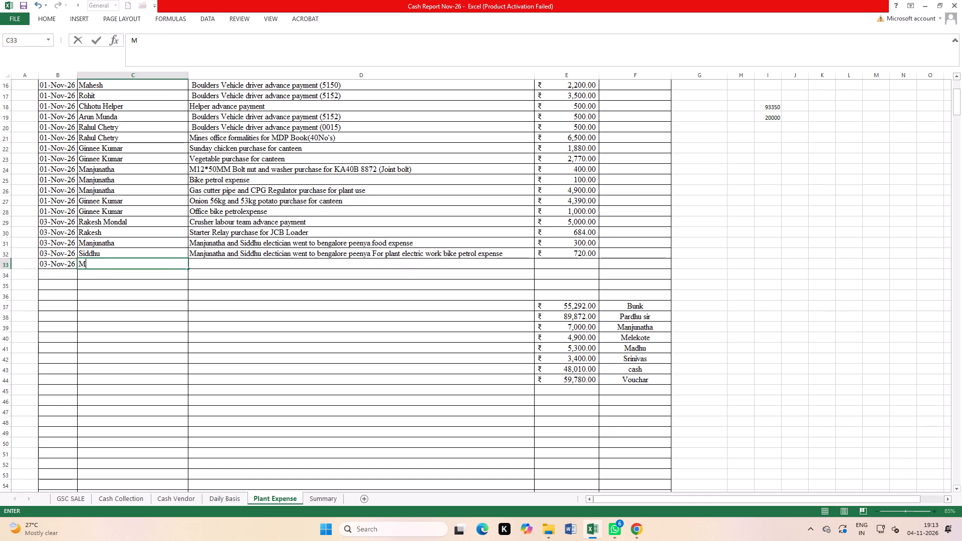
text(anjay)
key(Right)
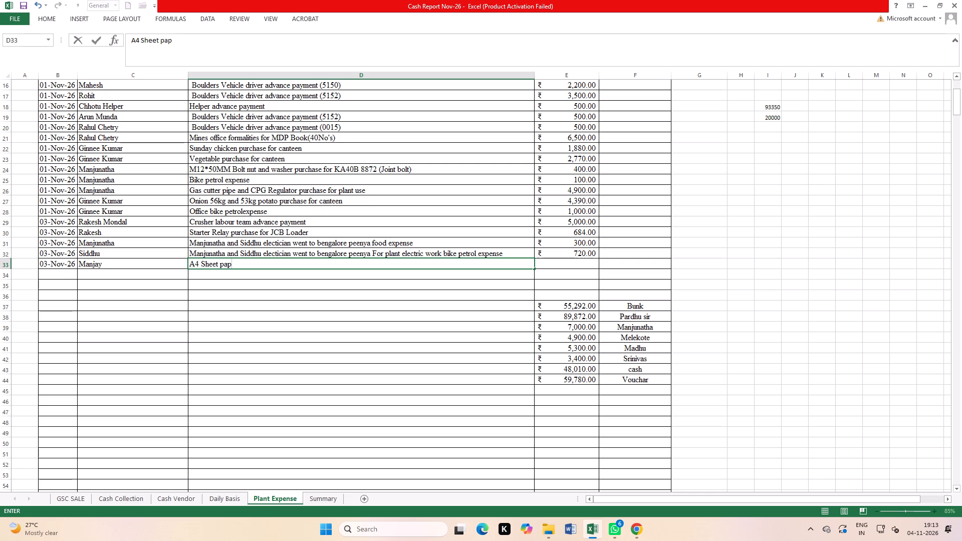
Enter the description "A4 Sheet paper purchase for office use" and the amount 2200 in row 33.
text(er)
key(space)
text(purchase for office)
key(space)
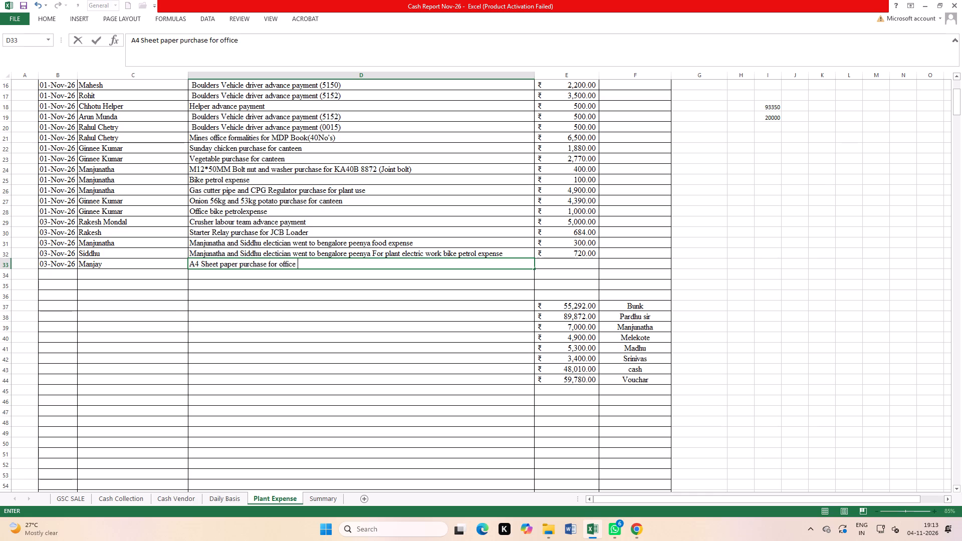
text(use)
key(Right)
text(2200)
key(Return)
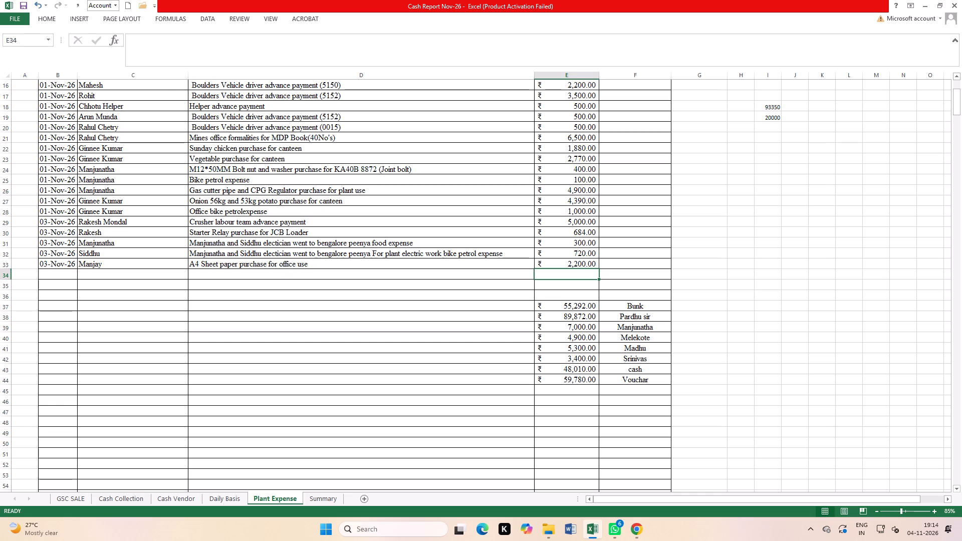
Copy the date and the payee Manjay down from row 33 into row 34.
click(55, 273)
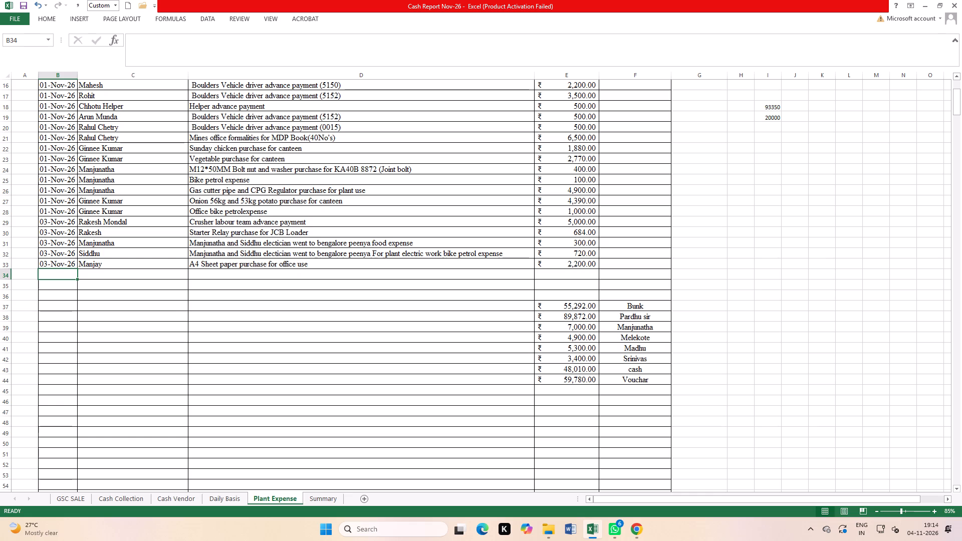
key(ctrl+d)
click(95, 277)
key(ctrl+d)
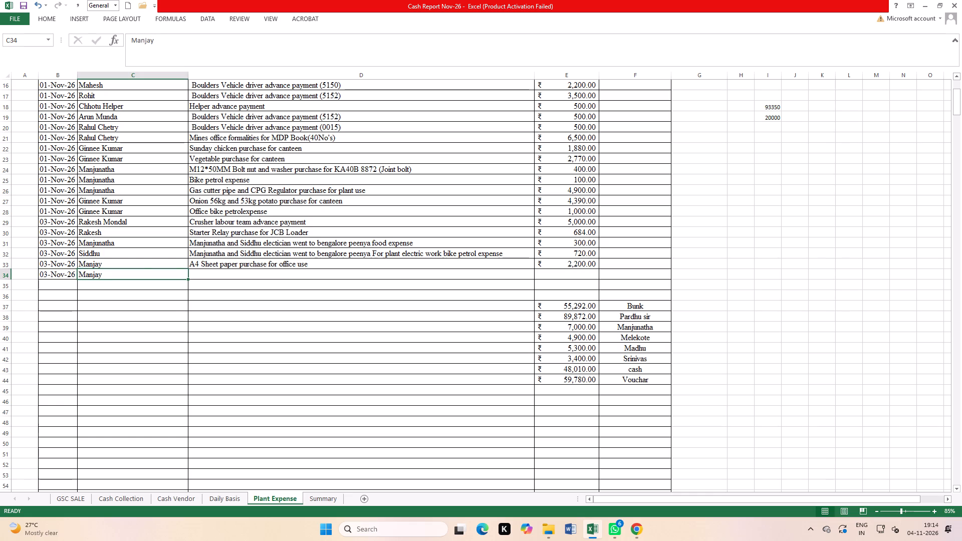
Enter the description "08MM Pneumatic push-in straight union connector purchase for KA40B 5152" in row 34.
click(202, 274)
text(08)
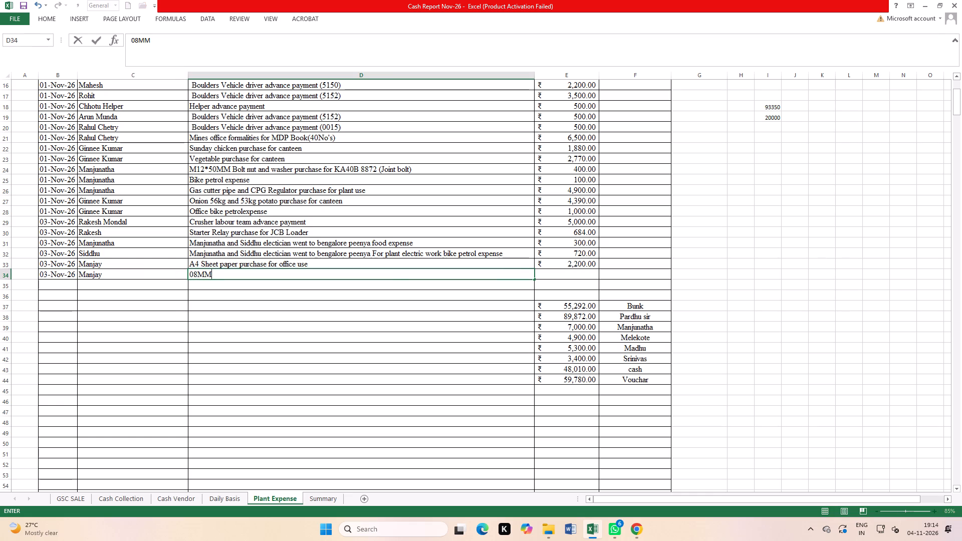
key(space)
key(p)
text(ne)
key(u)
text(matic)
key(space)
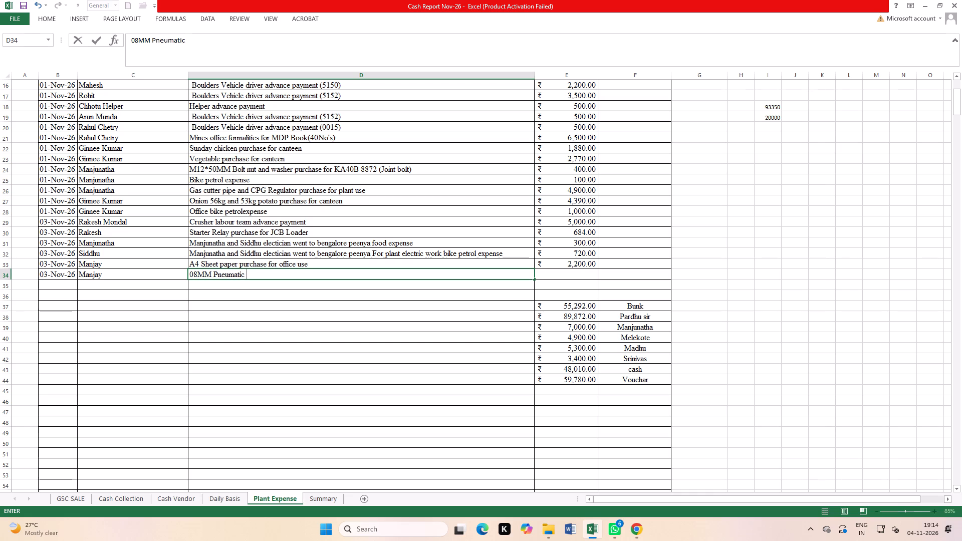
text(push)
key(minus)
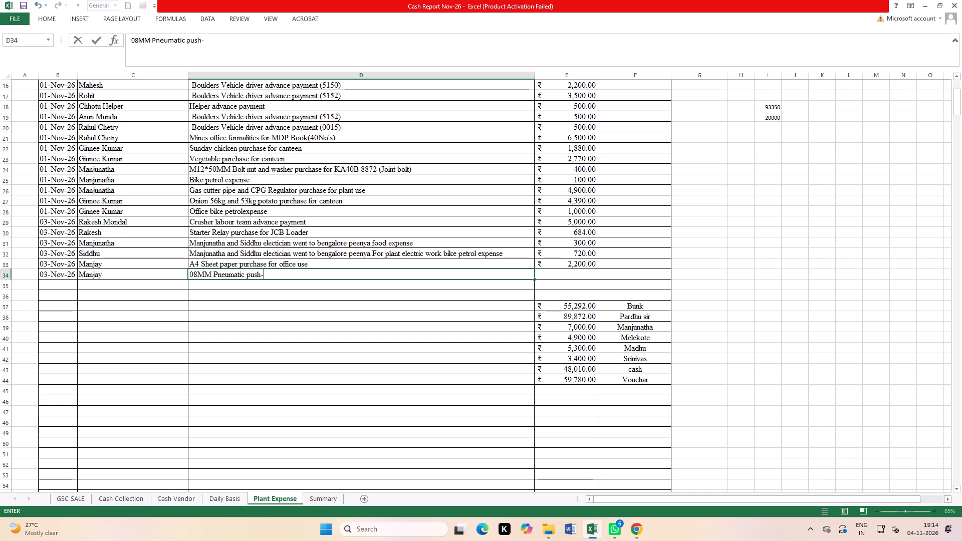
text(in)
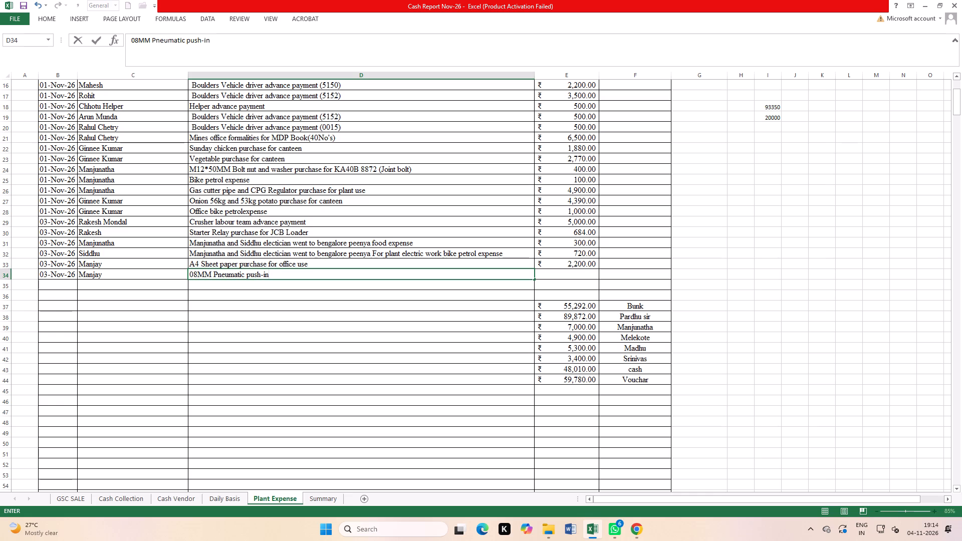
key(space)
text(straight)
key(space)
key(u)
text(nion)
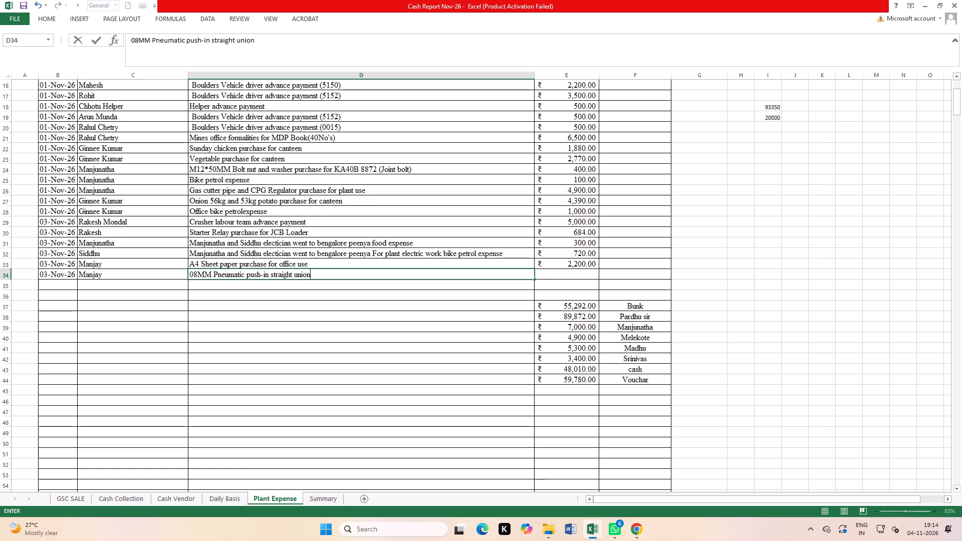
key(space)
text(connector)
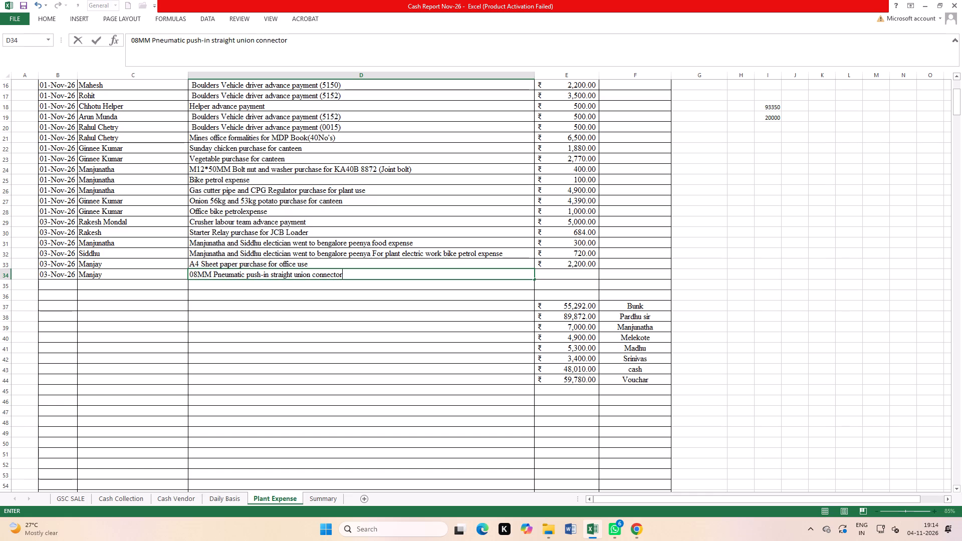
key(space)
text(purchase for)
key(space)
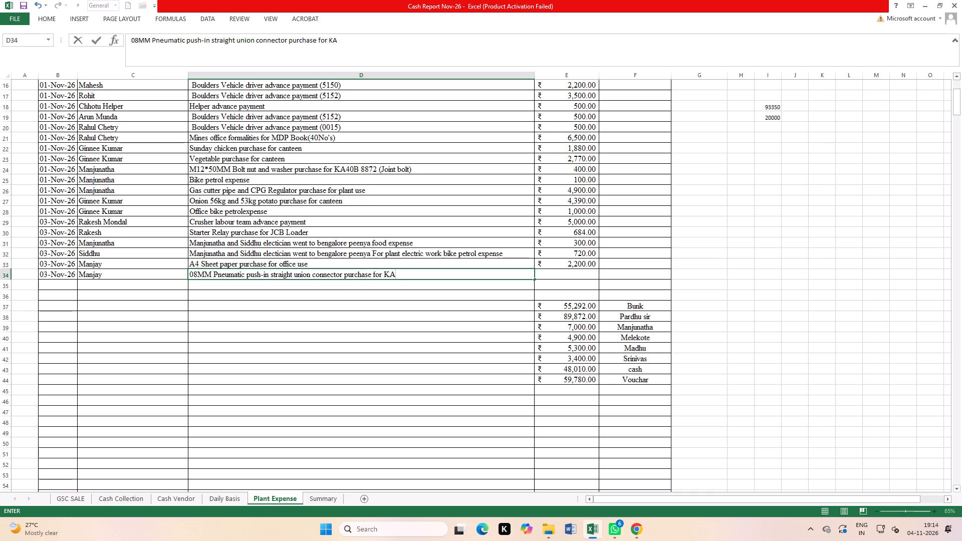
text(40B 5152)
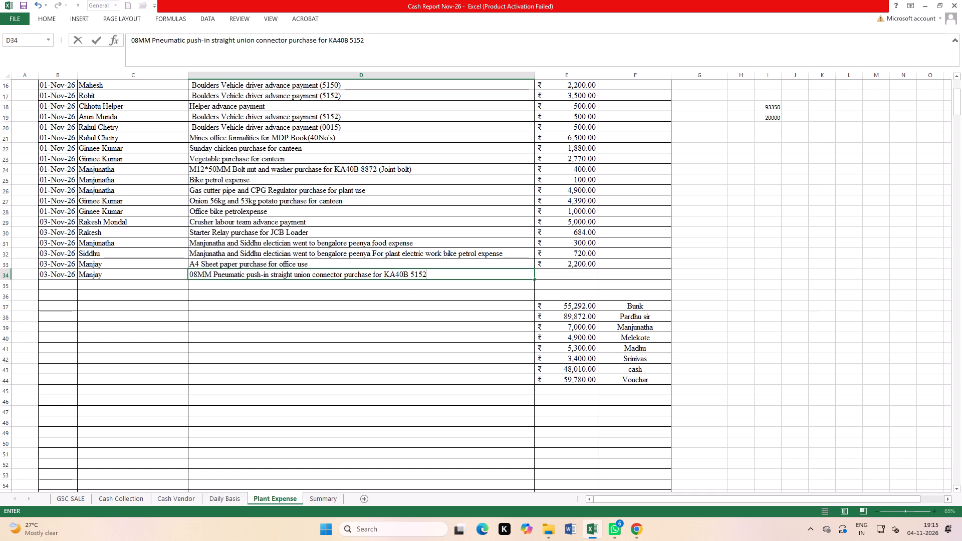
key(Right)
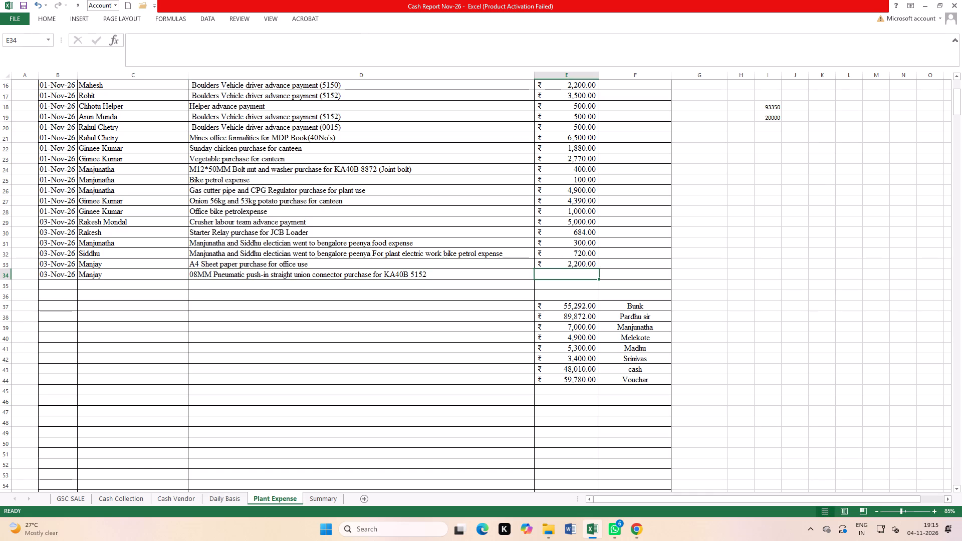
Enter the amount 610 for the pneumatic connector purchase in row 34.
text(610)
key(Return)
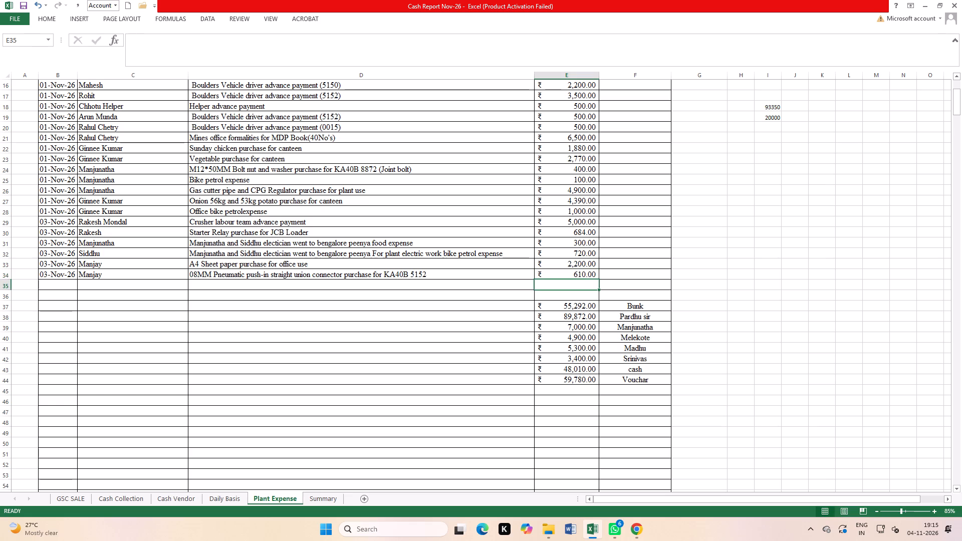
Insert three blank rows at row 35, between the last expense entry and the summary amounts.
scroll(373, 275, up, 3)
scroll(0, 371, down, 5)
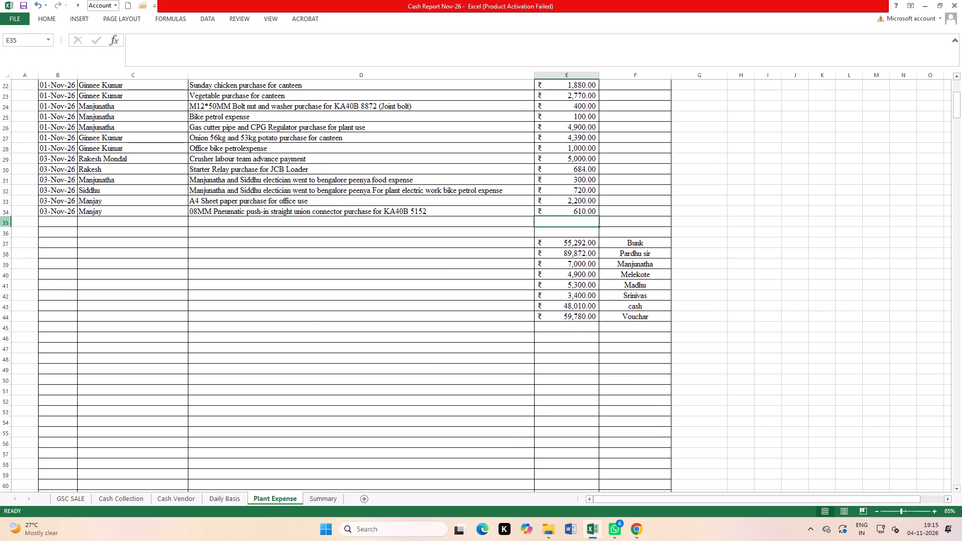
click(4, 224)
click(3, 222)
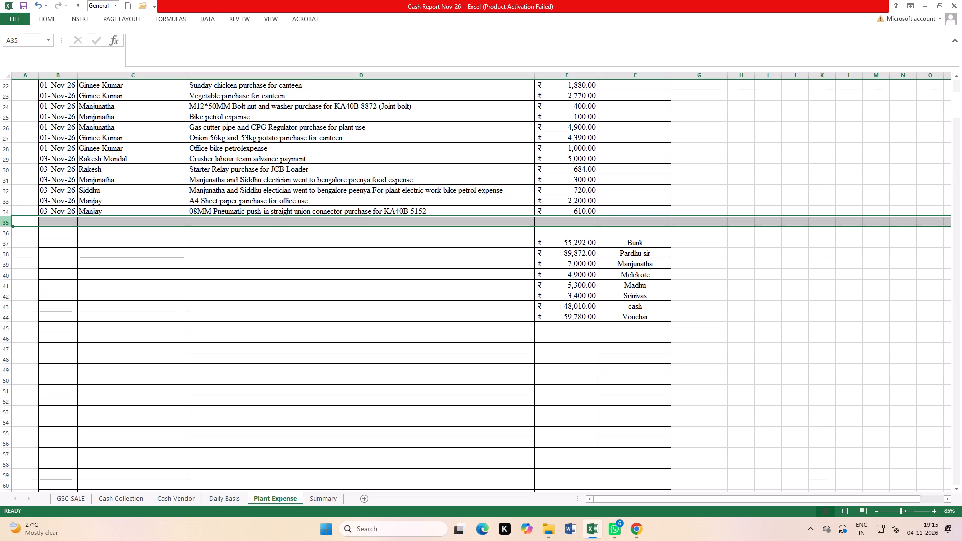
key(ctrl+plus)
key(ctrl+plus)
key(ctrl+plus)
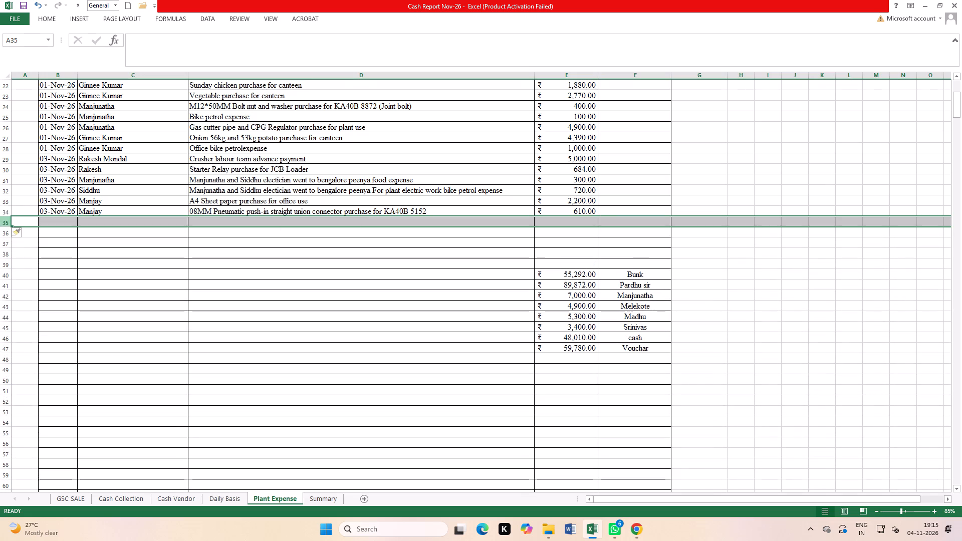
click(458, 344)
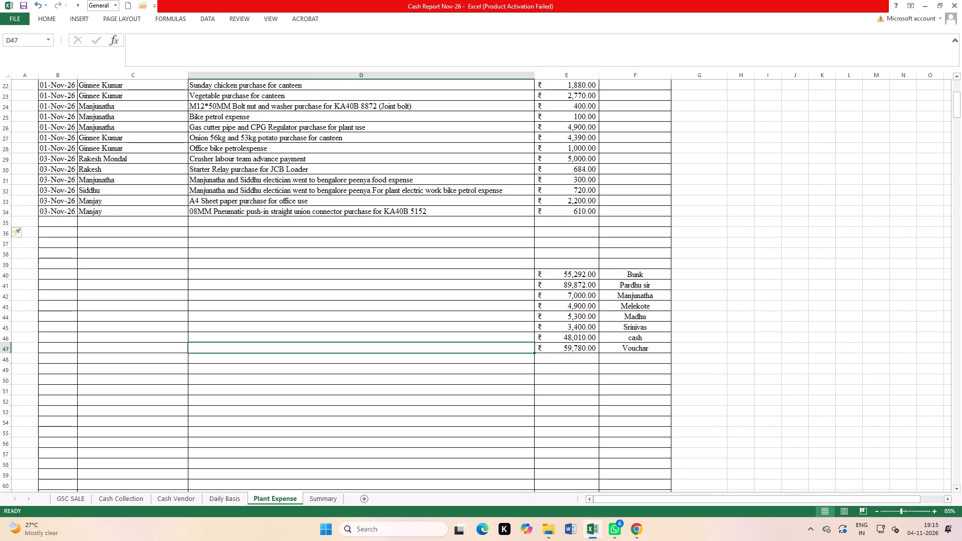
Copy the date from row 34 down into row 35 and change it to 04-11-2026.
click(58, 216)
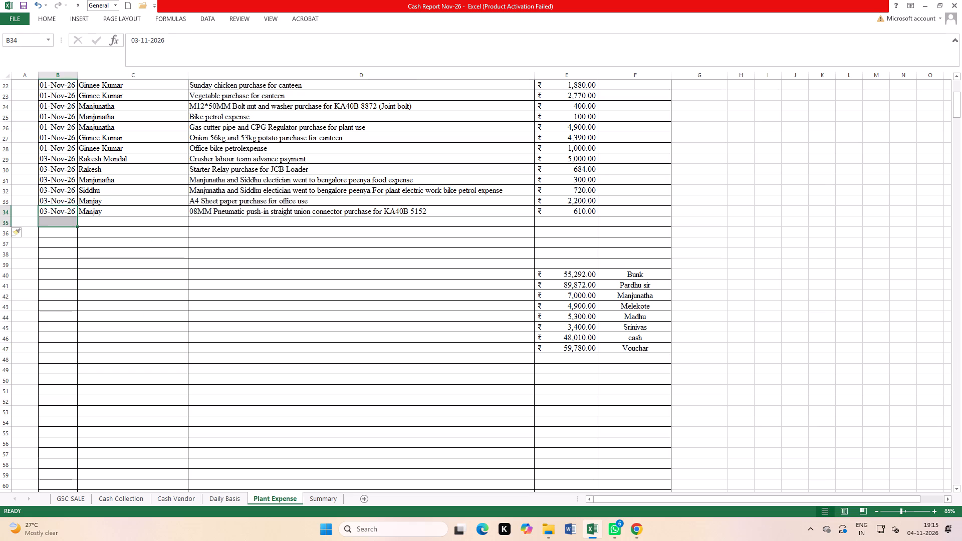
click(67, 239)
click(63, 224)
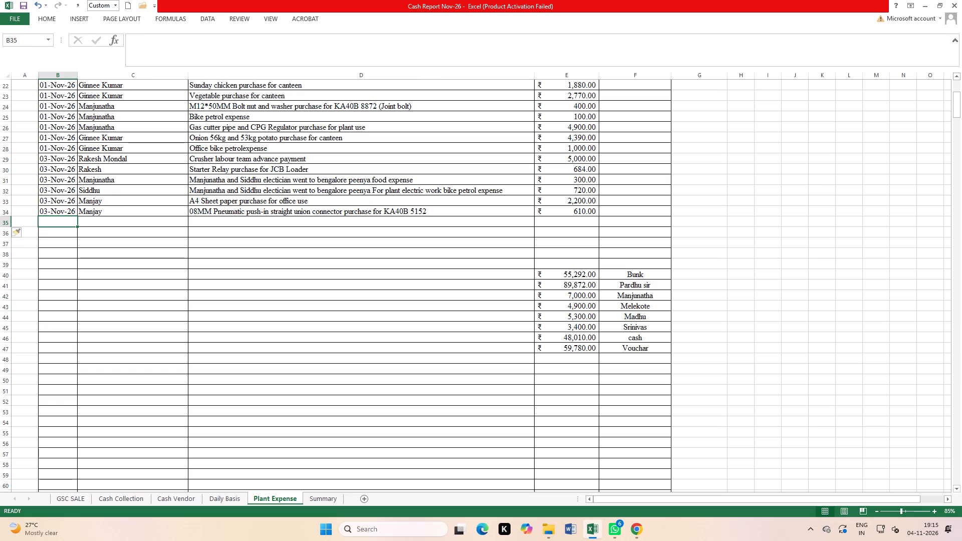
key(ctrl+d)
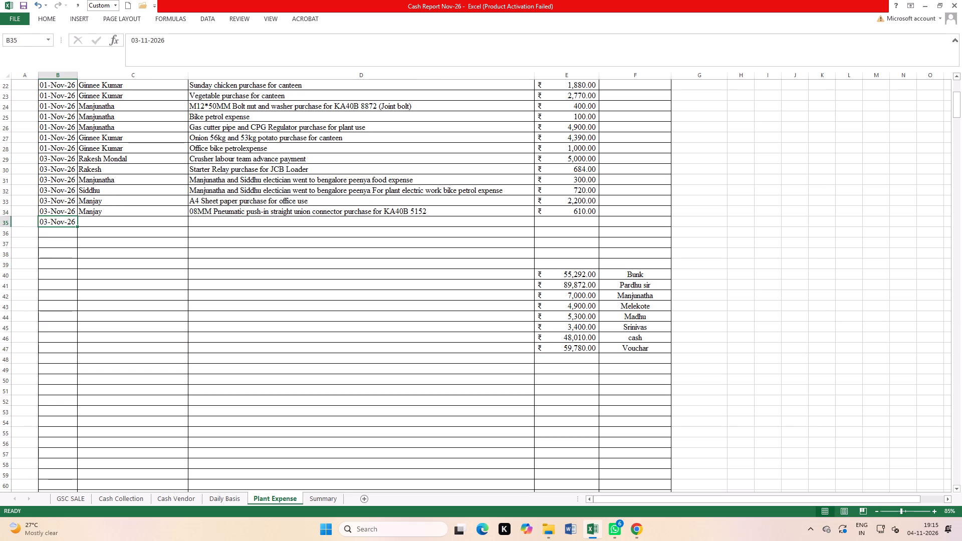
double_click(48, 220)
key(BackSpace)
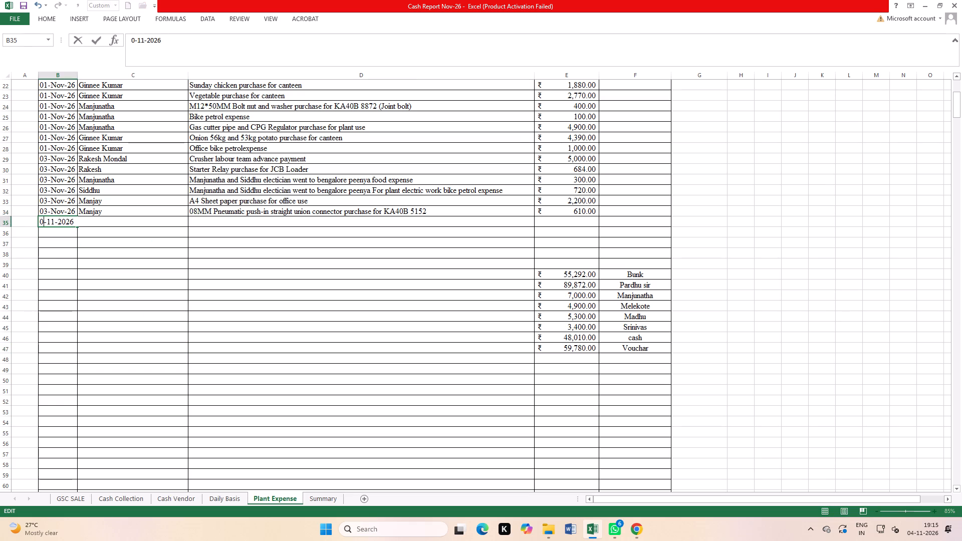
key(4)
key(Right)
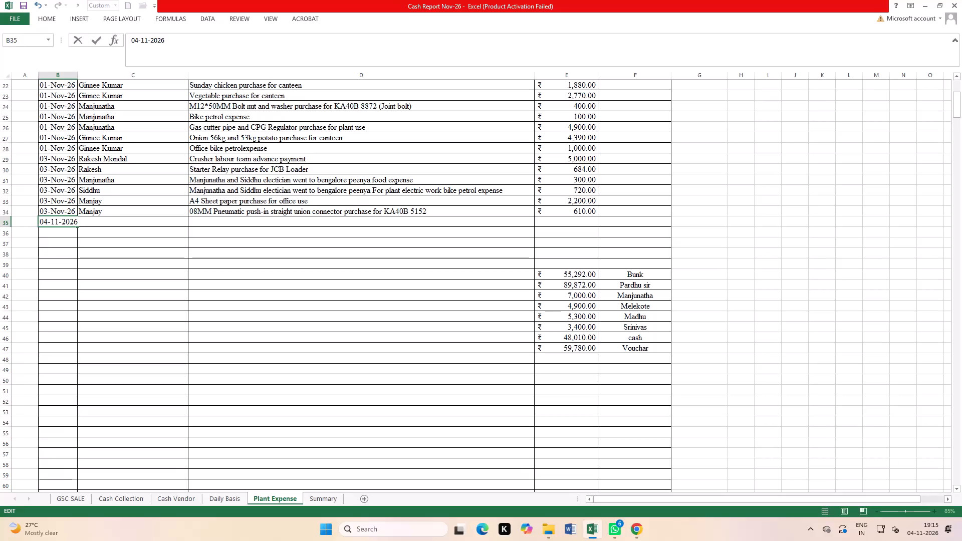
click(141, 249)
Enter the payee Siddhu in row 35.
click(129, 227)
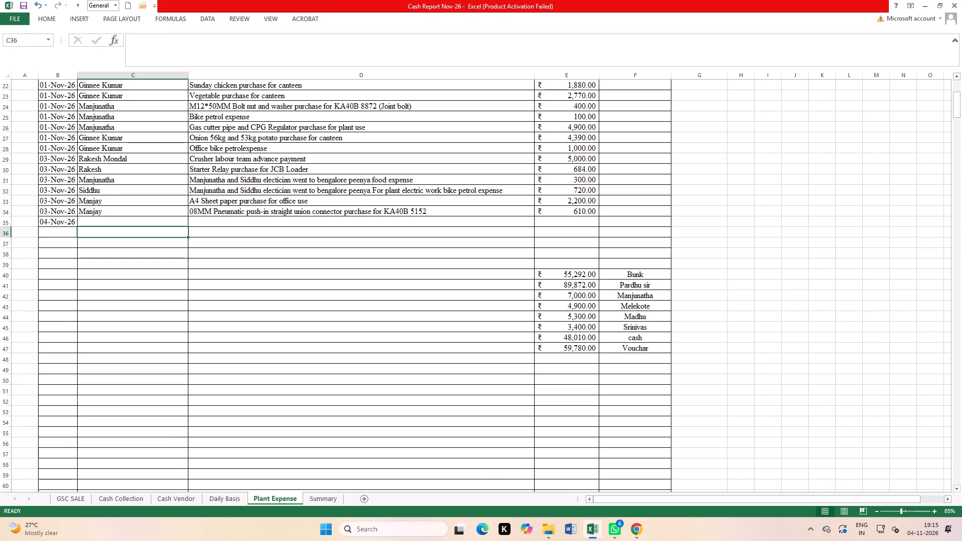
click(128, 217)
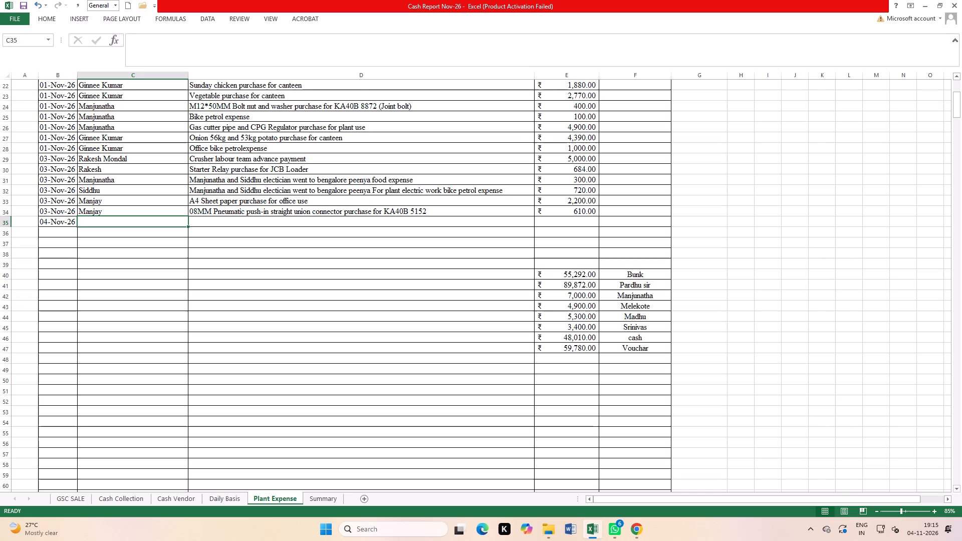
key(BackSpace)
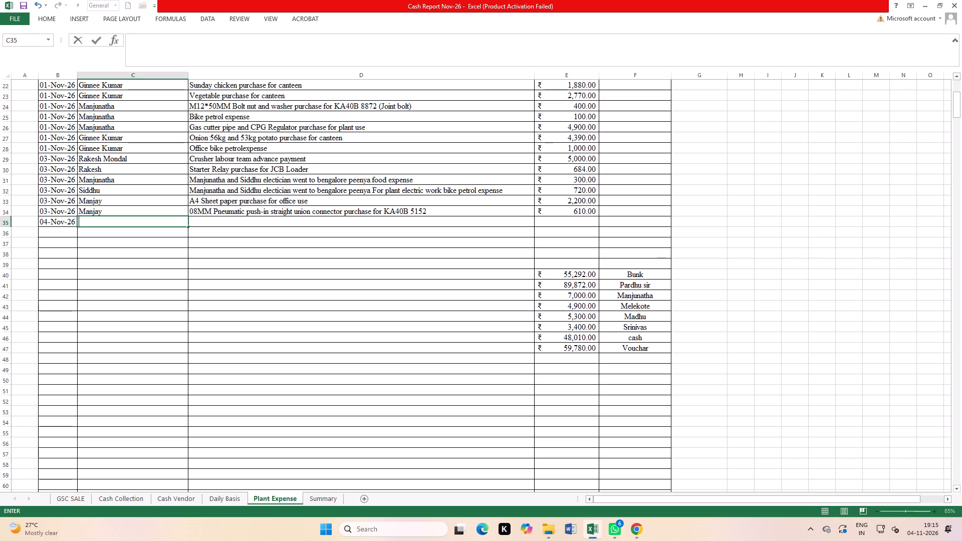
key(BackSpace)
key(s)
key(i)
key(Right)
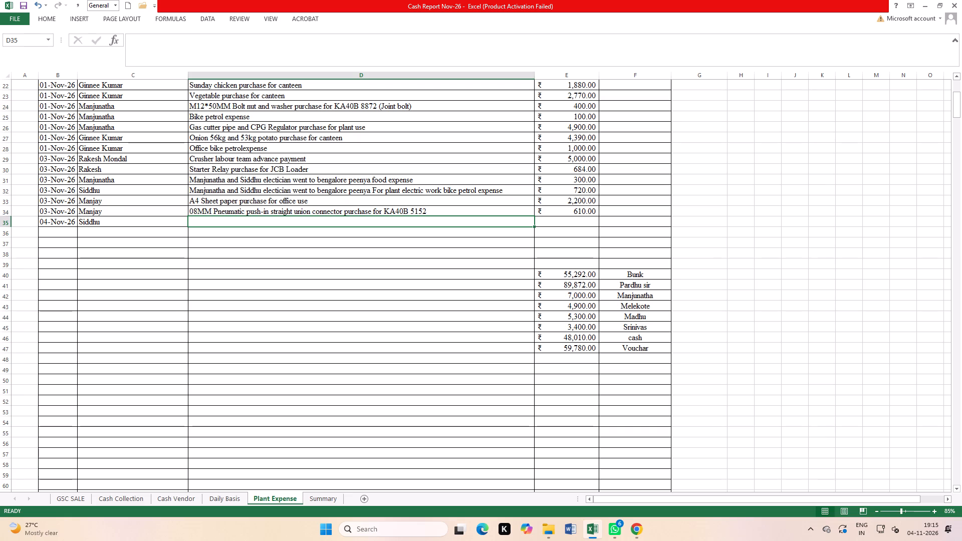
Enter the description "Electric items purchase for crusher labour room" in row 35.
text(lec)
text(tric)
key(space)
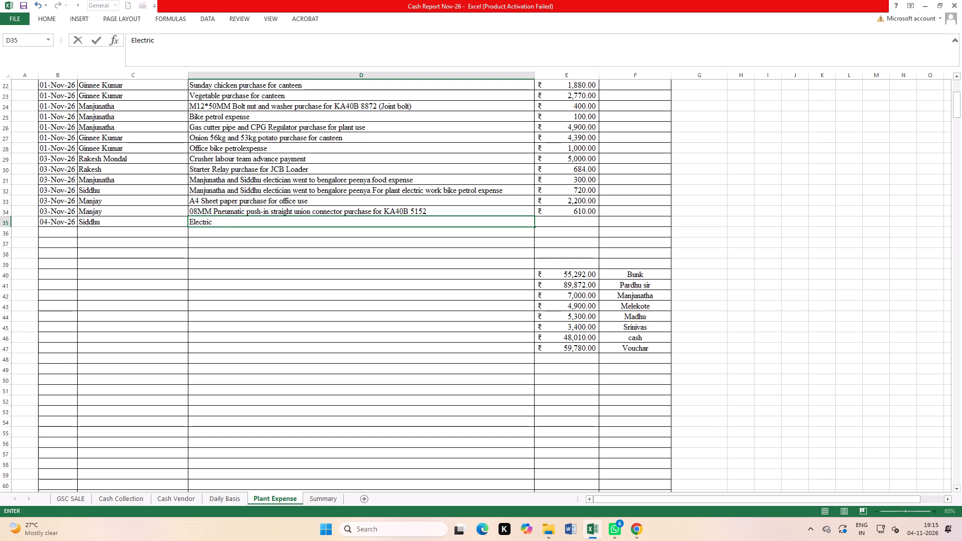
text(items purchase for)
key(space)
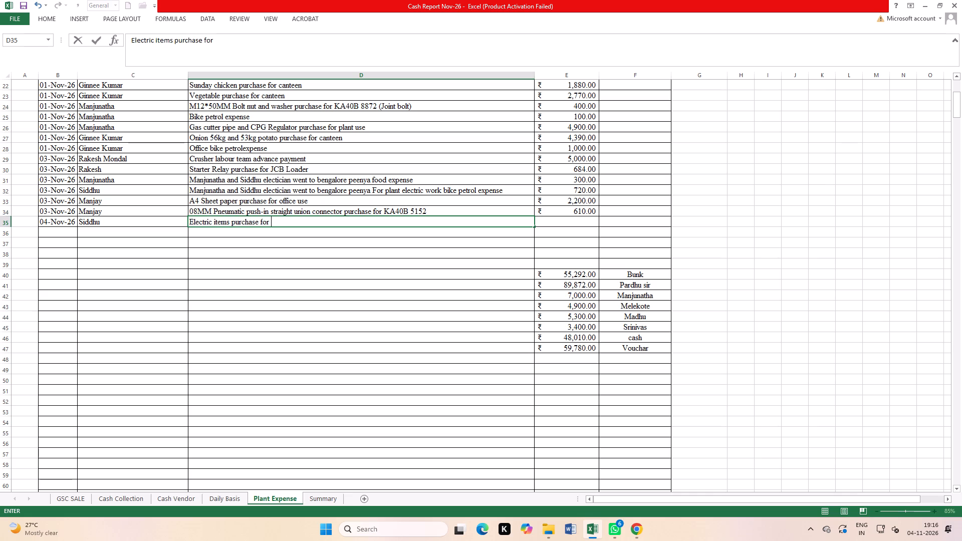
text(crusher)
key(space)
text(lan)
key(BackSpace)
text(bour)
key(space)
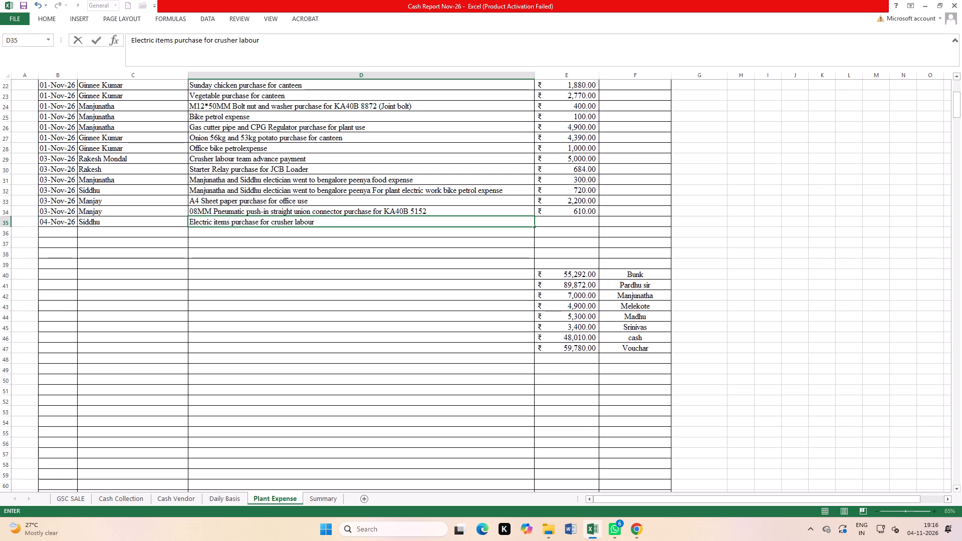
text(room)
Append "(08M box,socket,switch,holder,bulb,2.5sq wire....)" to the electric items description in row 35.
key(shift+parenleft)
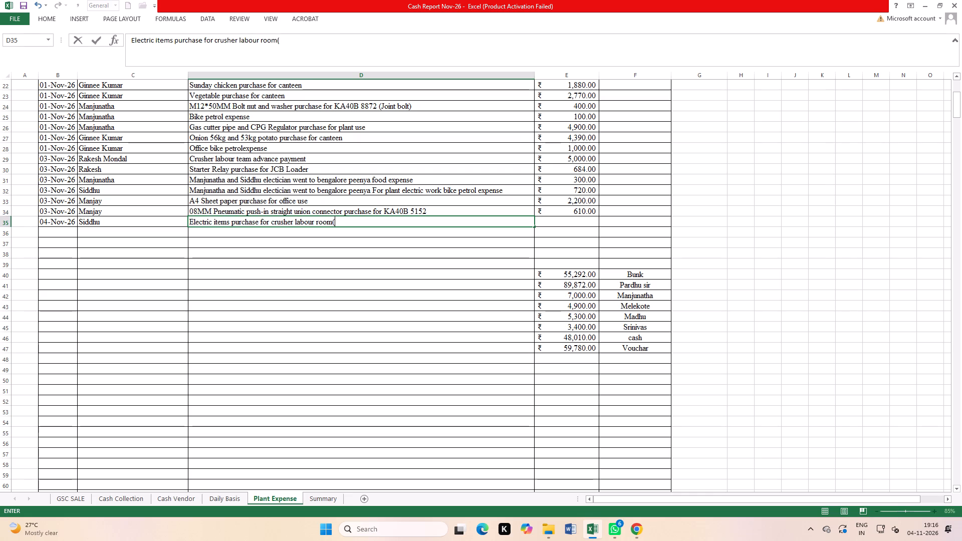
text(08)
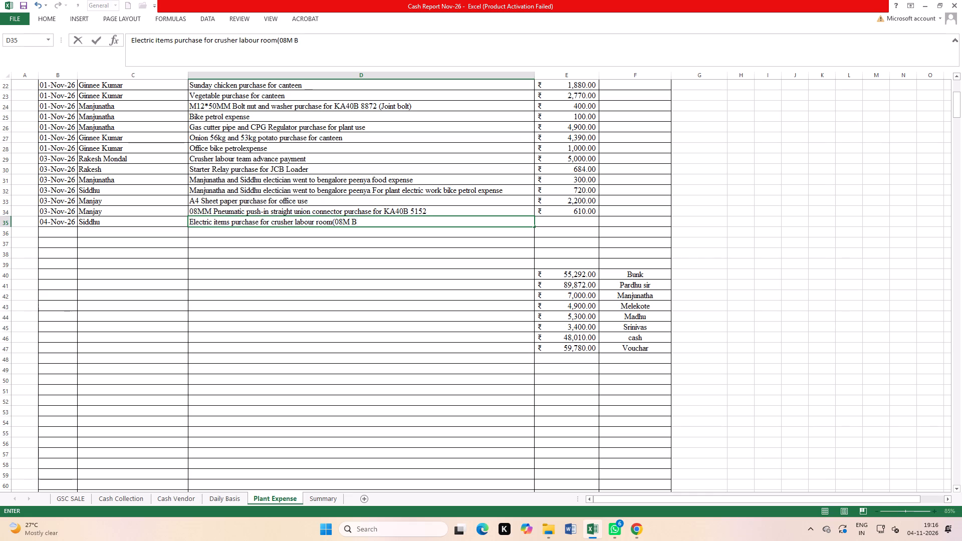
key(BackSpace)
key(b)
text(ox)
key(comma)
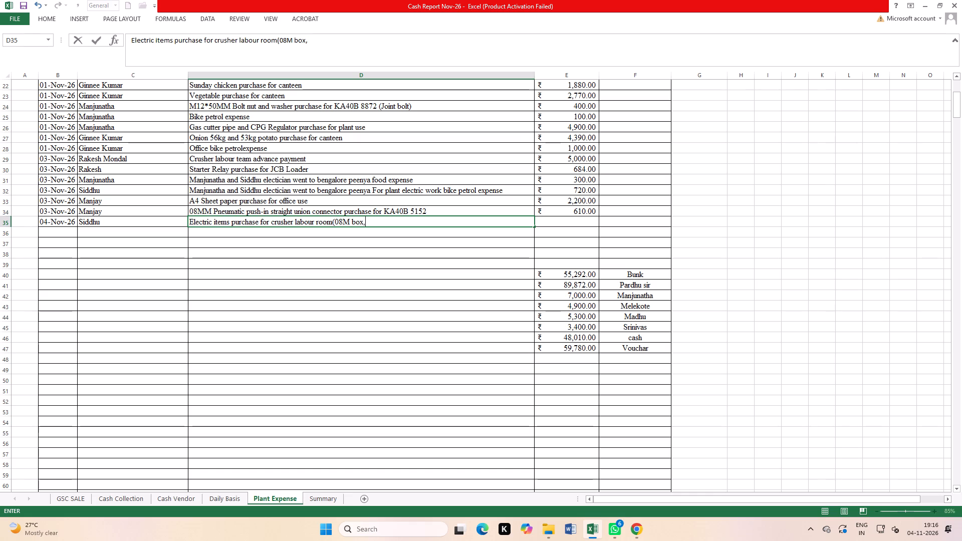
text(socket,)
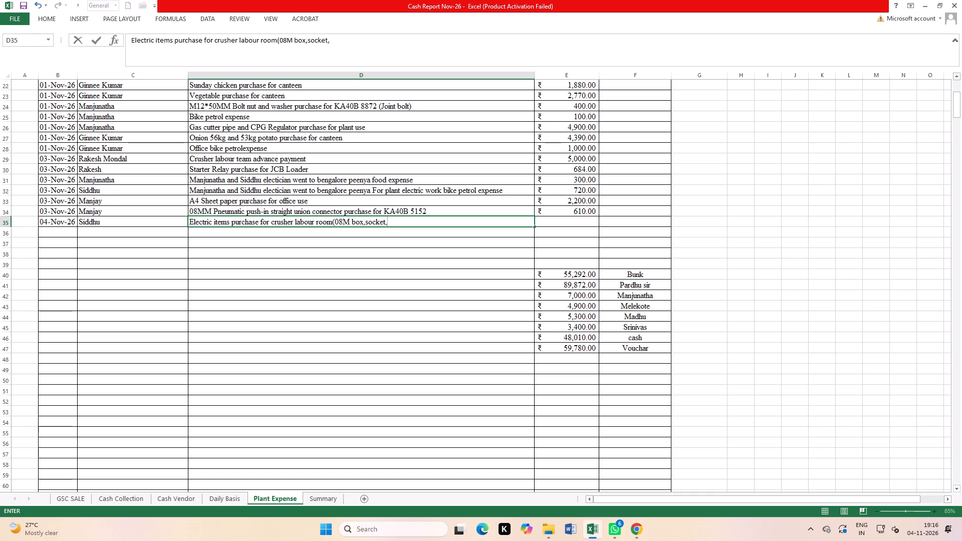
text(swit)
text(ch)
key(comma)
text(holder)
key(comma)
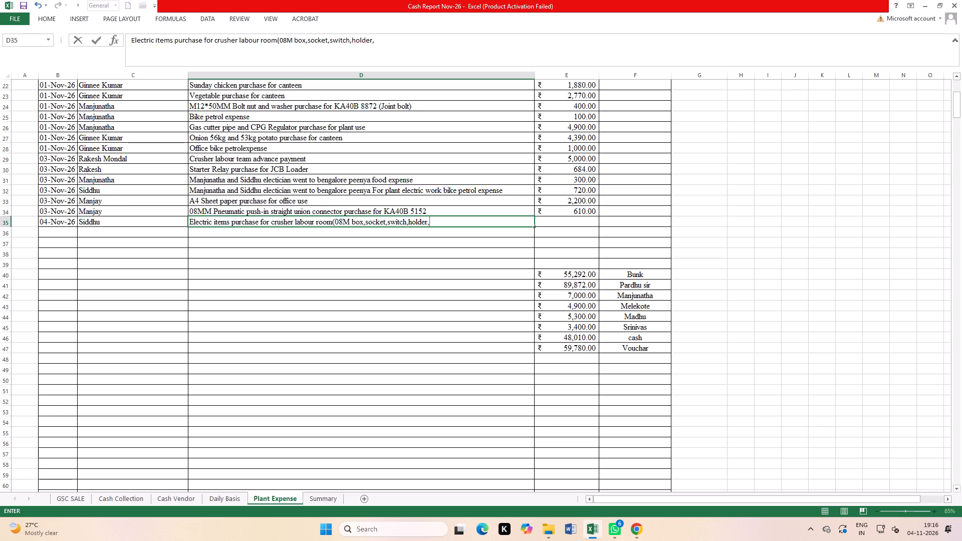
text(bi)
key(BackSpace)
text(u;b)
key(BackSpace)
key(BackSpace)
text(lb)
key(comma)
text(2.5)
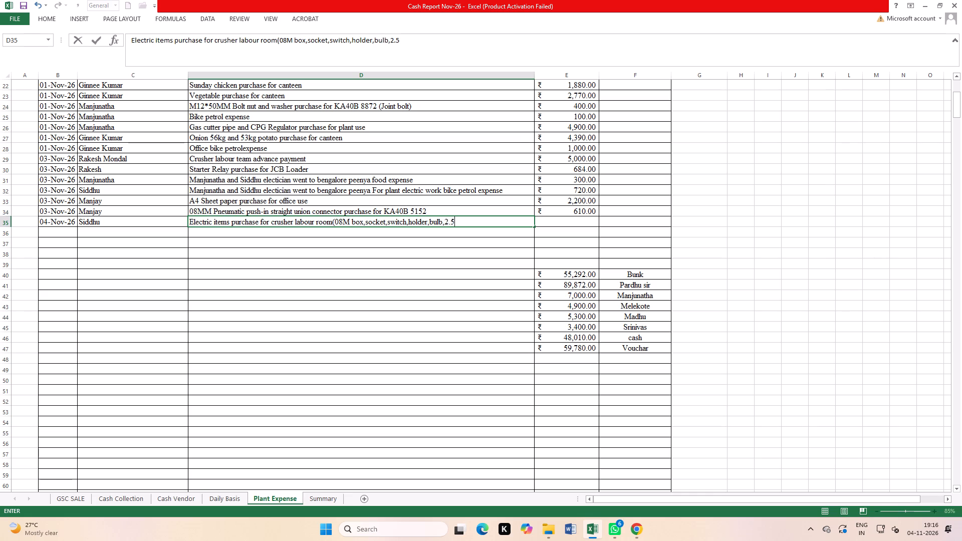
key(s)
key(q)
key(space)
text(w)
text(ire)
text(....)
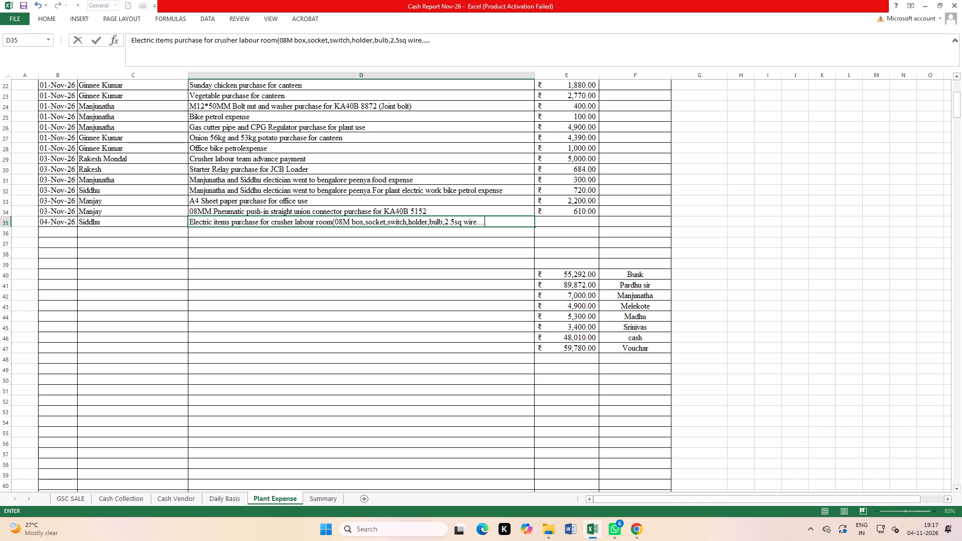
key(shift+parenright)
Enter the amount 5950 for the electric items purchase in row 35 and save the workbook.
key(Right)
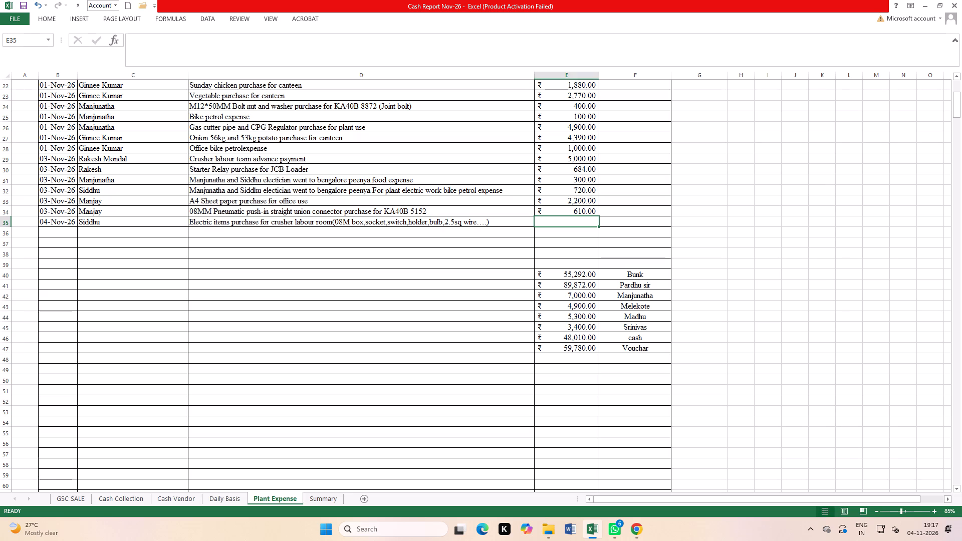
text(5950)
key(Return)
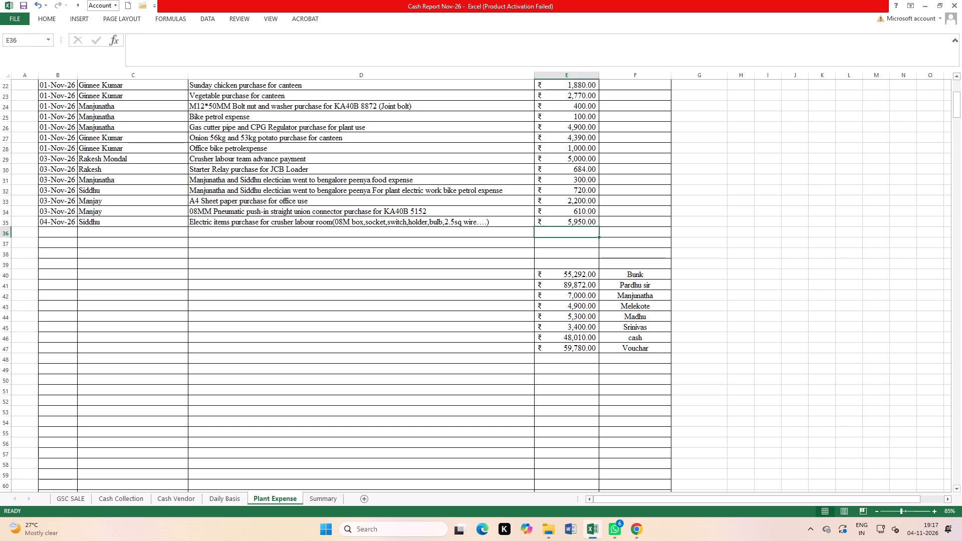
click(22, 2)
Fill the date from row 35 down into row 36 and enter the payee Suresh beside it.
click(56, 230)
key(ctrl+d)
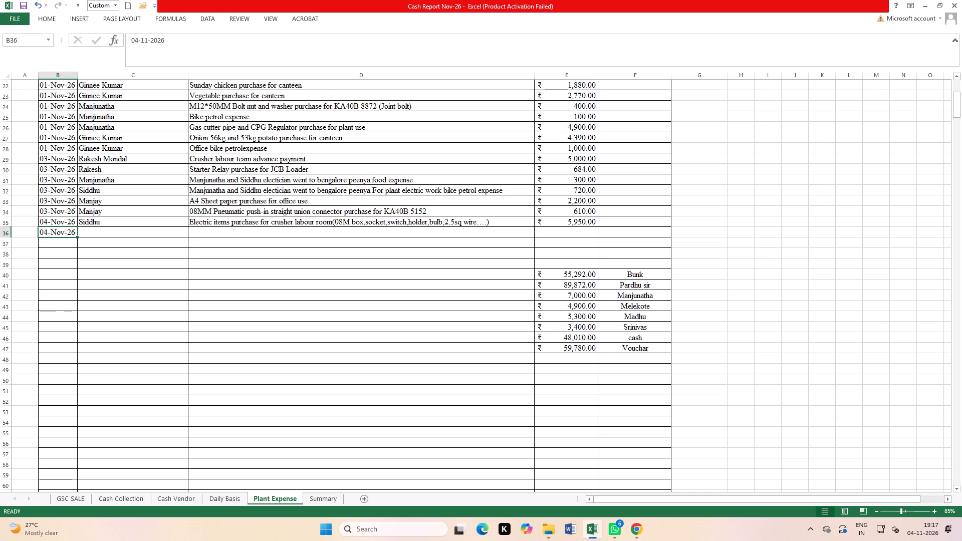
click(91, 228)
text(ur)
key(Right)
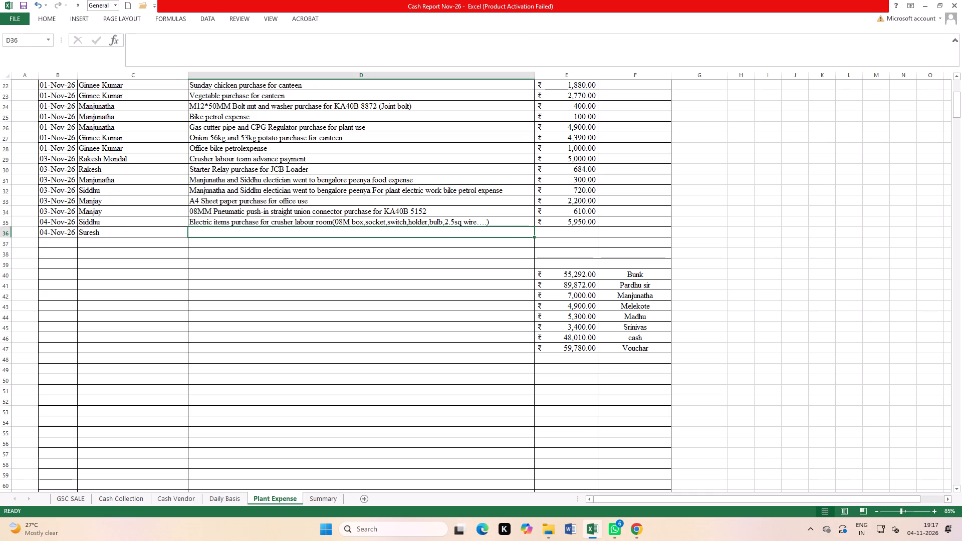
Copy the description "Boulders Vehicle driver advance payment (0015)" from row 20 into row 36.
scroll(146, 169, up, 2)
scroll(337, 123, up, 1)
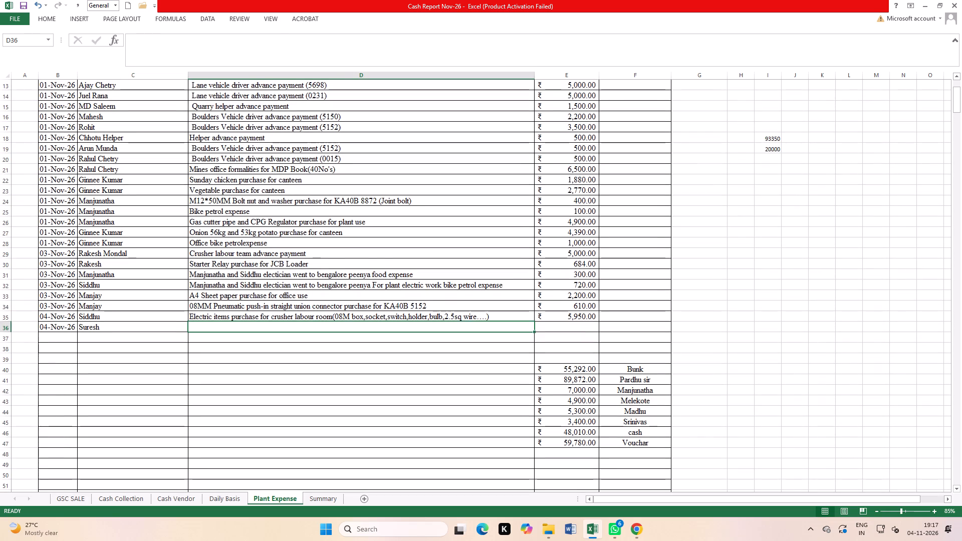
click(343, 159)
key(ctrl+c)
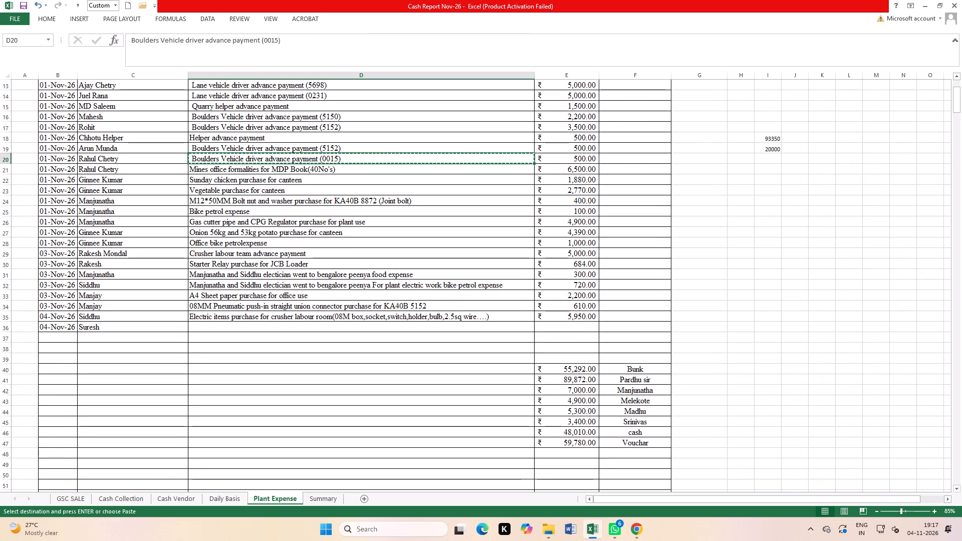
click(282, 324)
key(ctrl+v)
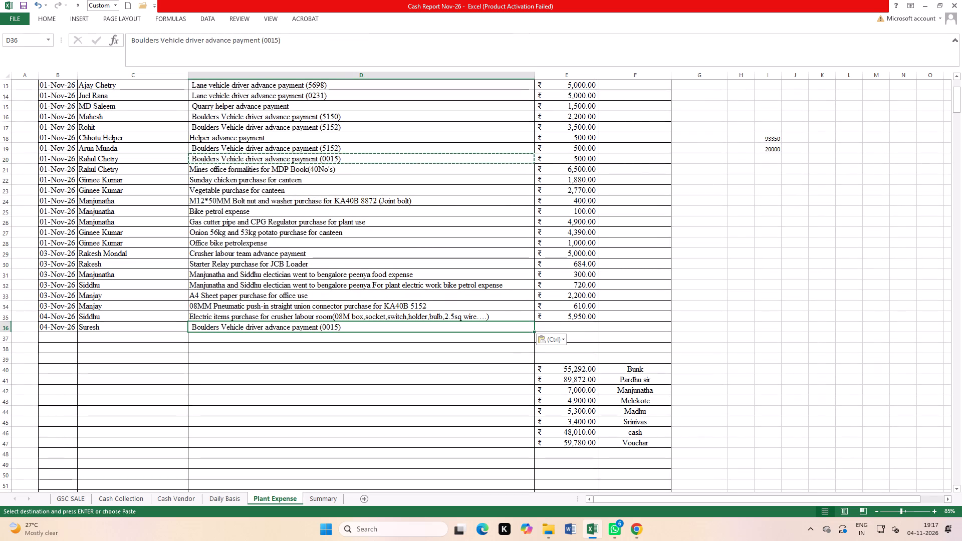
Enter the amount 500 for the driver advance in row 36 and save the workbook.
click(562, 325)
text(500)
key(Return)
click(711, 341)
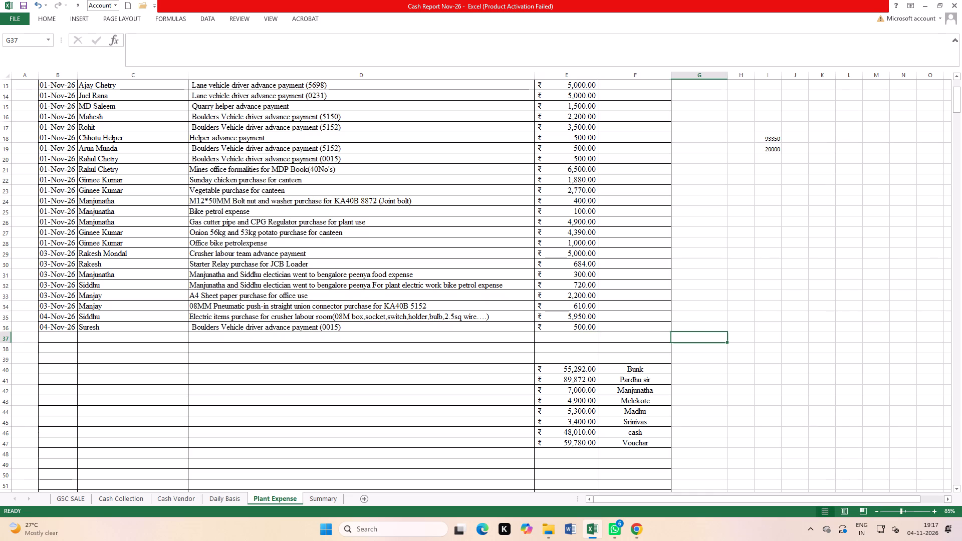
double_click(23, 7)
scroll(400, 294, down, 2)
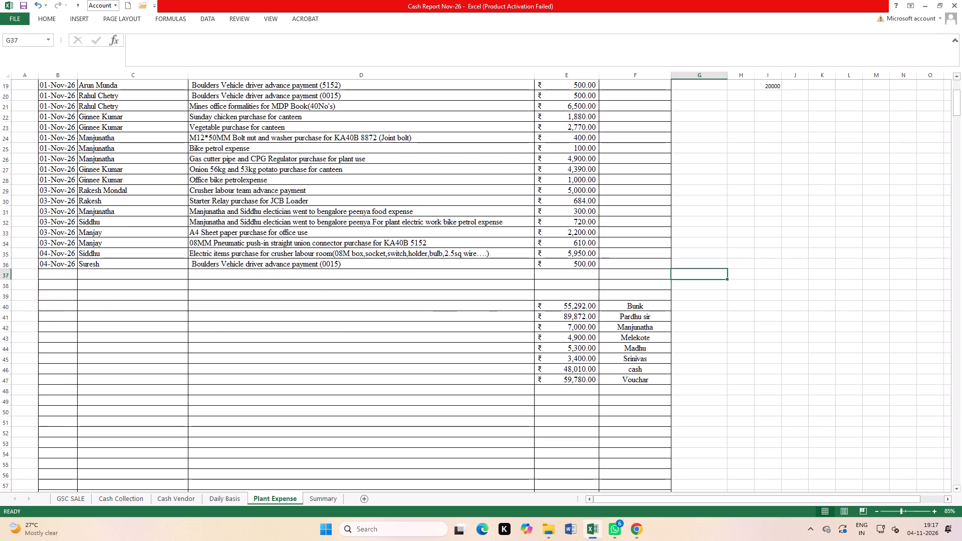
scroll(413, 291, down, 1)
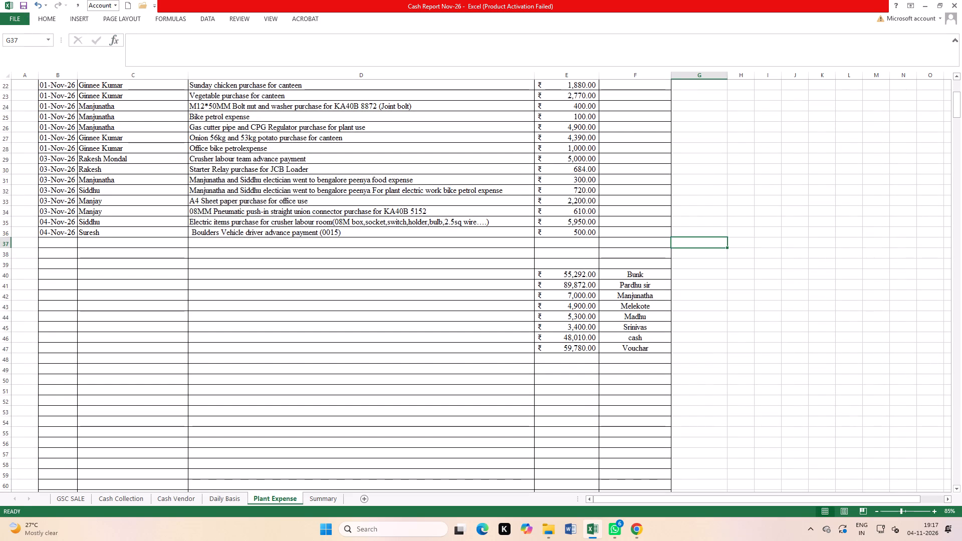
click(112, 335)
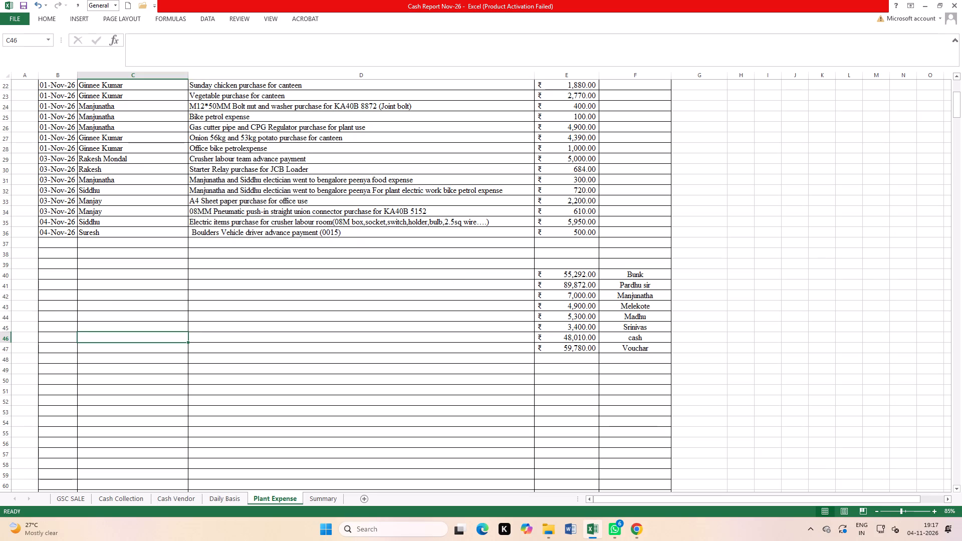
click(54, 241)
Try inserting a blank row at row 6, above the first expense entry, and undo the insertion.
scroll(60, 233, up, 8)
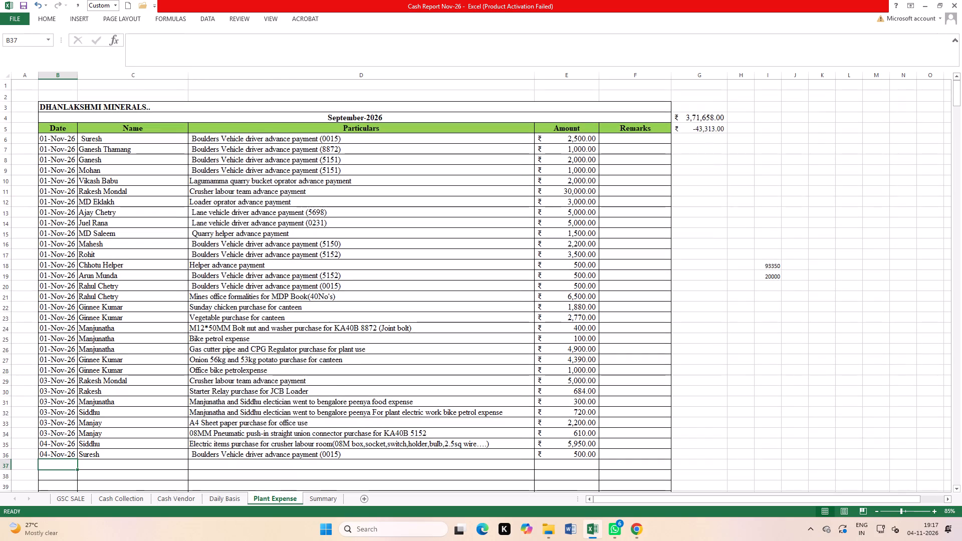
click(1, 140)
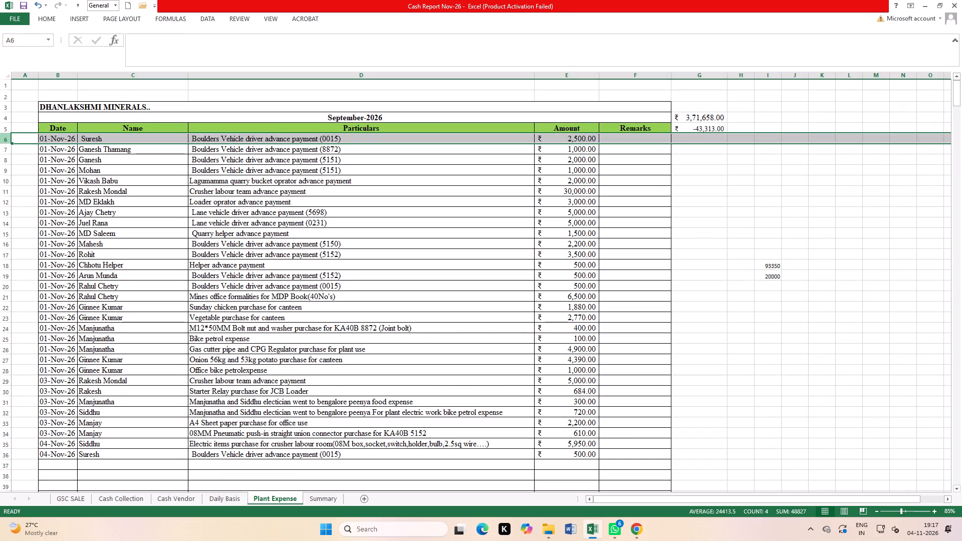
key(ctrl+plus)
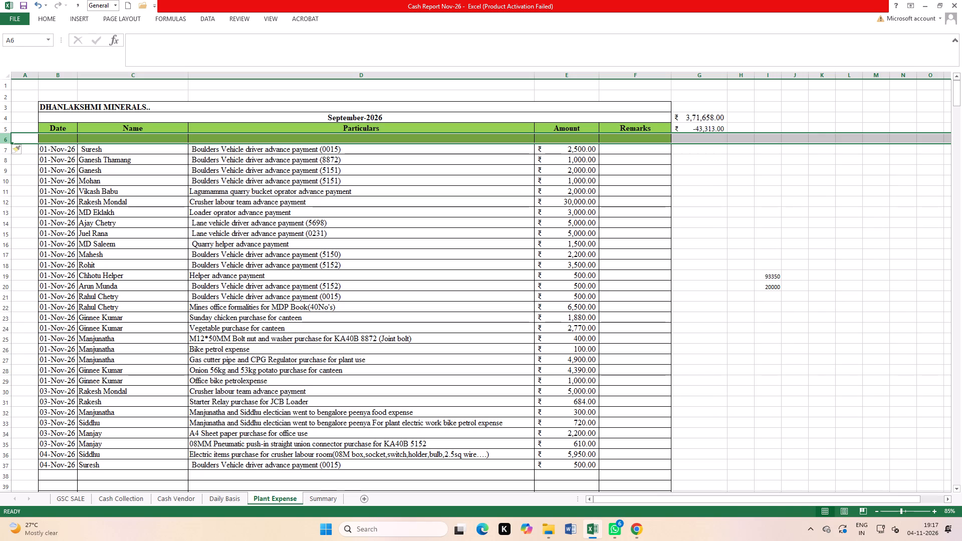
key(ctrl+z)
Insert a blank row at row 22, between the MDP Book entry and the Sunday chicken purchase entry.
click(79, 185)
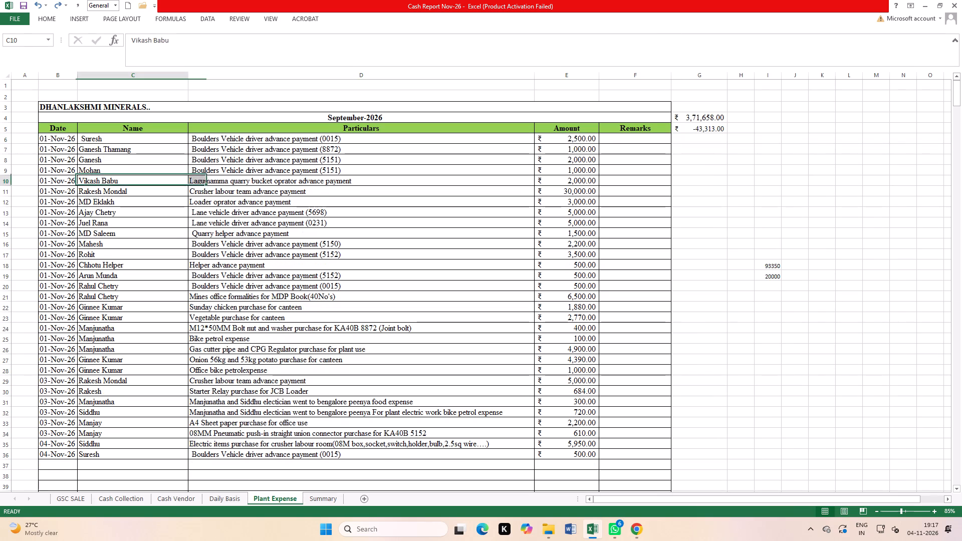
click(0, 152)
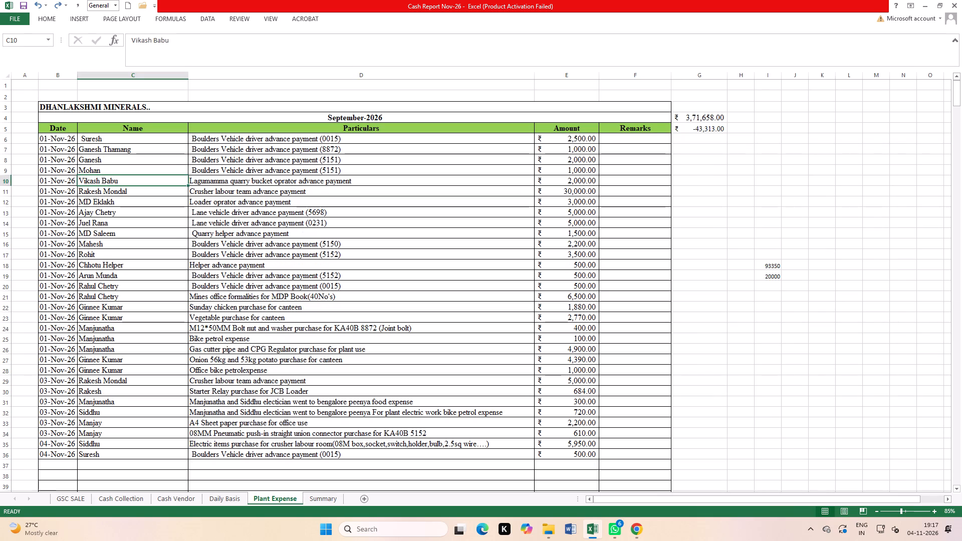
click(4, 306)
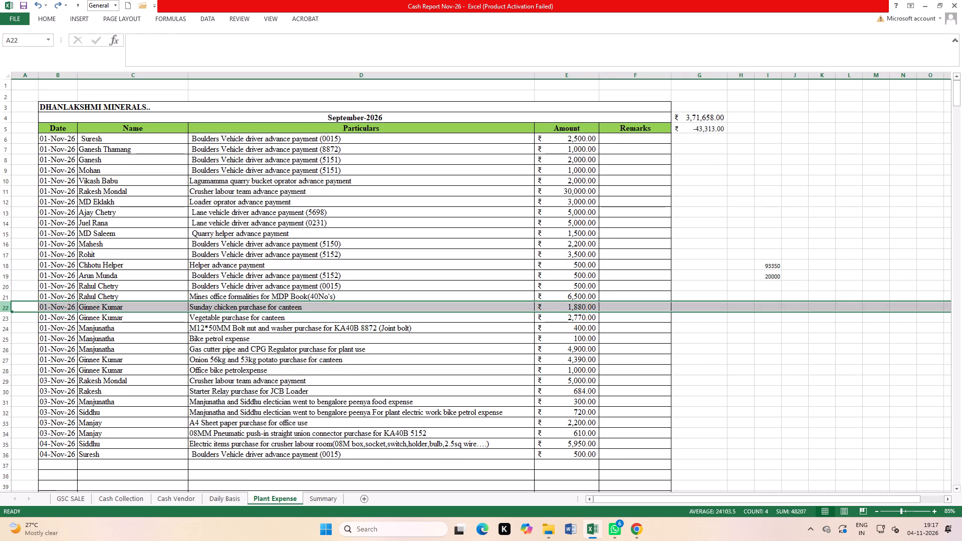
key(ctrl+plus)
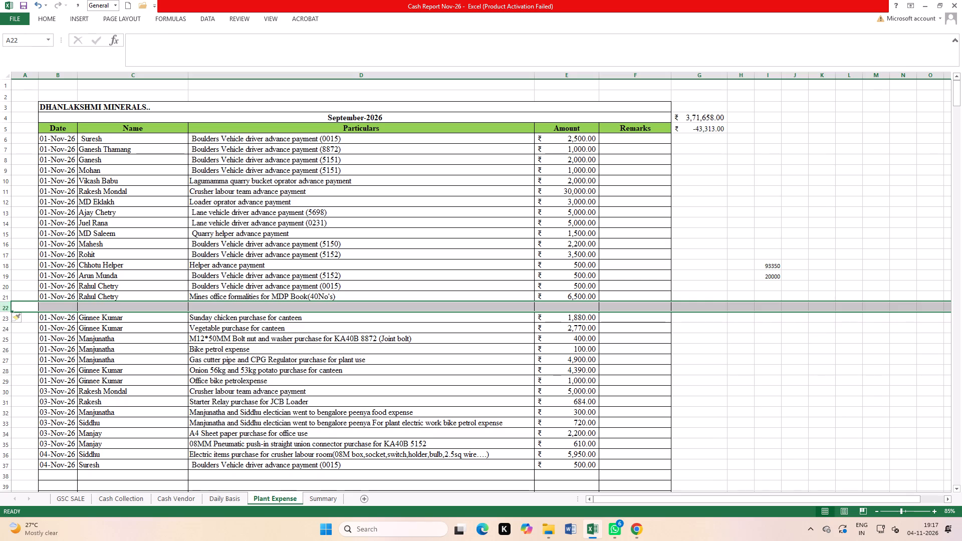
Fill the date 01-Nov-26 down into row 22 and enter the name "Shiva Sair Provision" beside it.
click(84, 296)
click(61, 308)
key(ctrl+d)
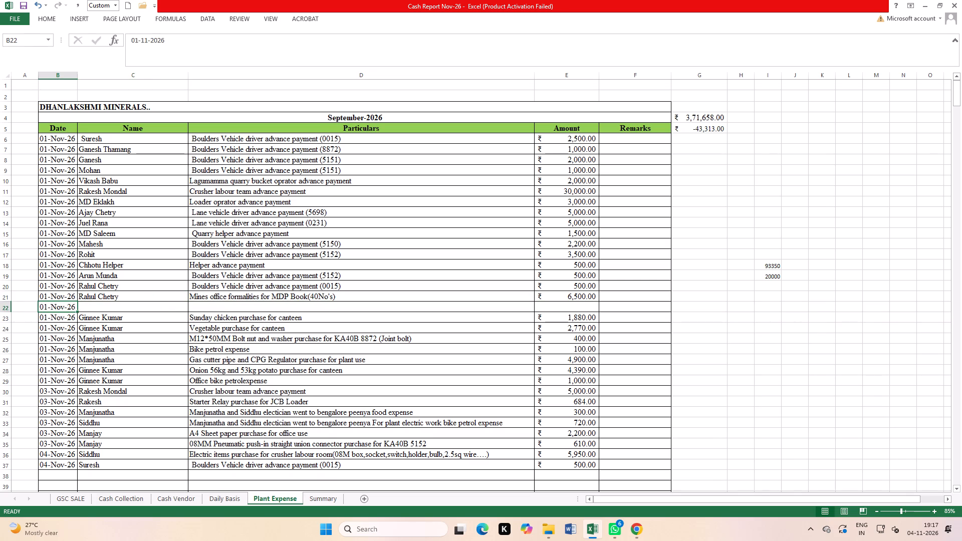
click(116, 307)
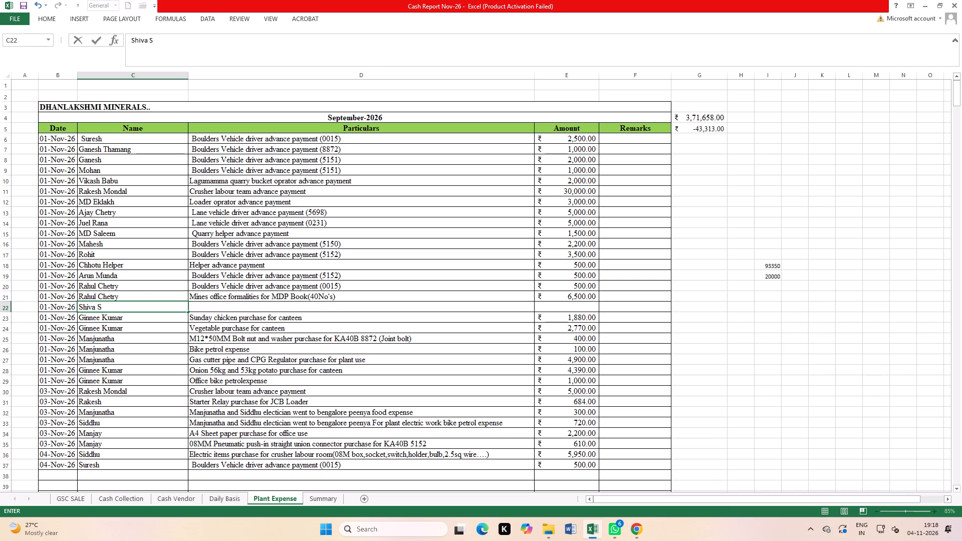
text(air)
key(space)
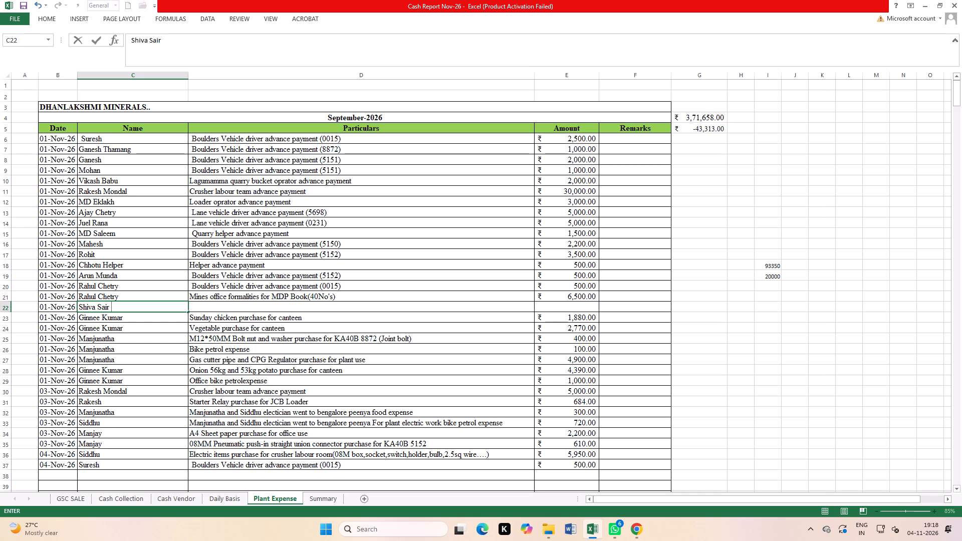
text(ro)
text(vi)
text(aio)
key(n)
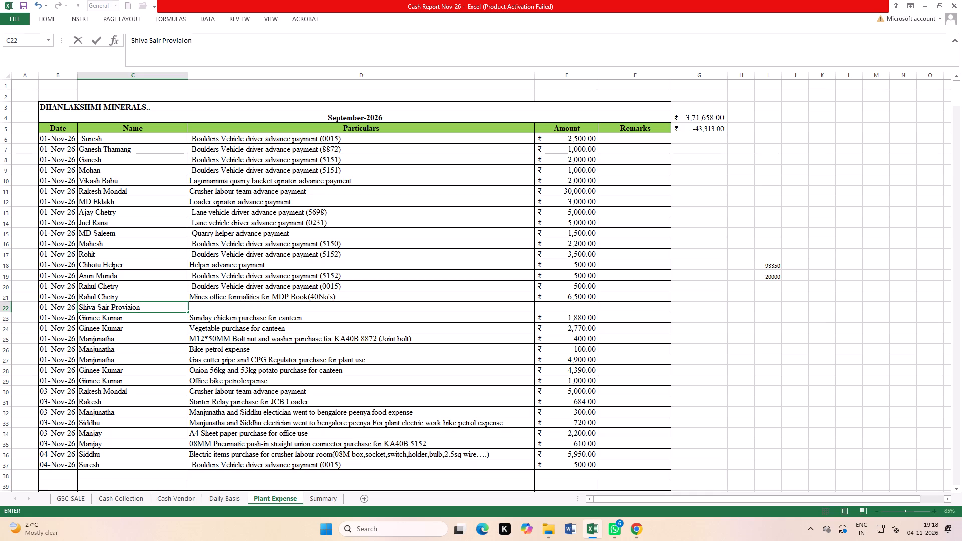
click(131, 305)
key(BackSpace)
key(s)
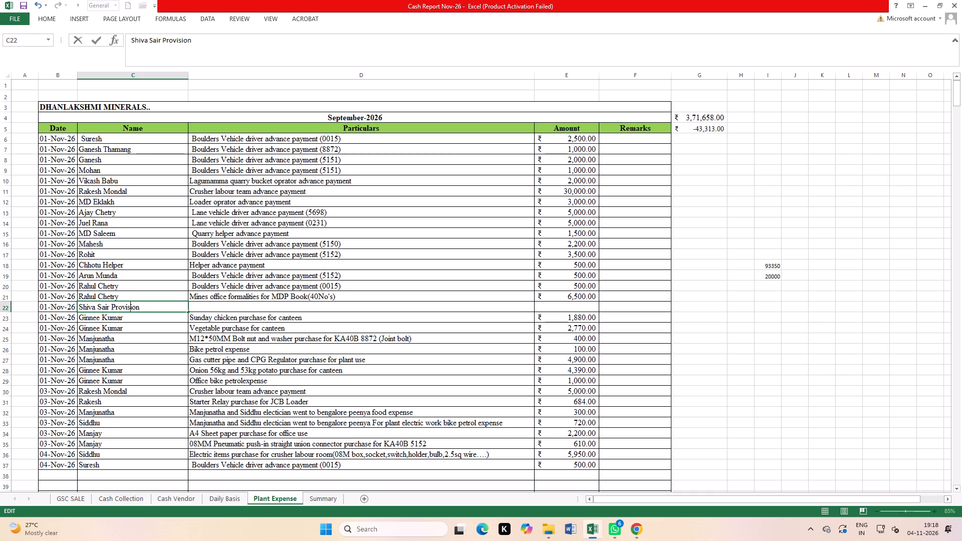
Enter the particulars "Ration purchase for canteen" with the amount 48800 in row 22 and save the workbook.
click(199, 307)
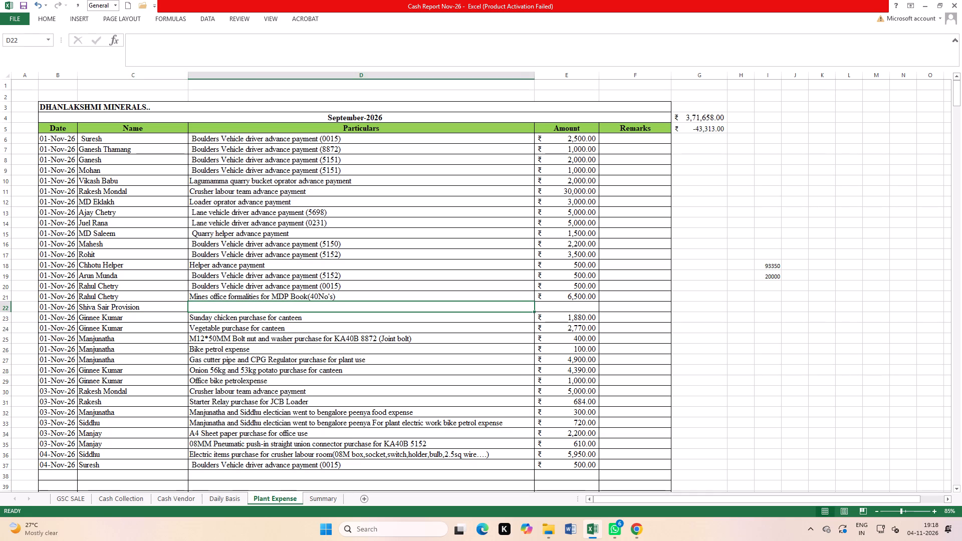
key(r)
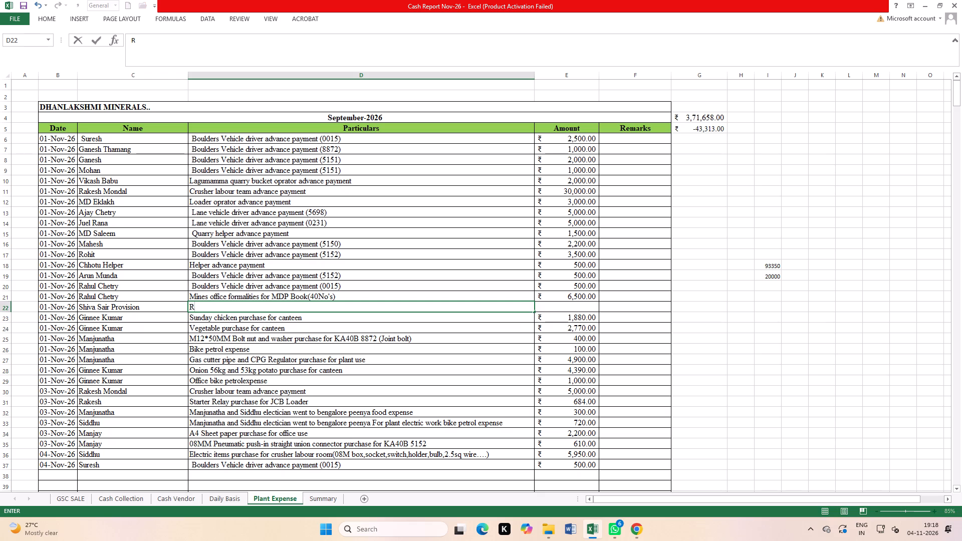
text(ation purchase for canteen)
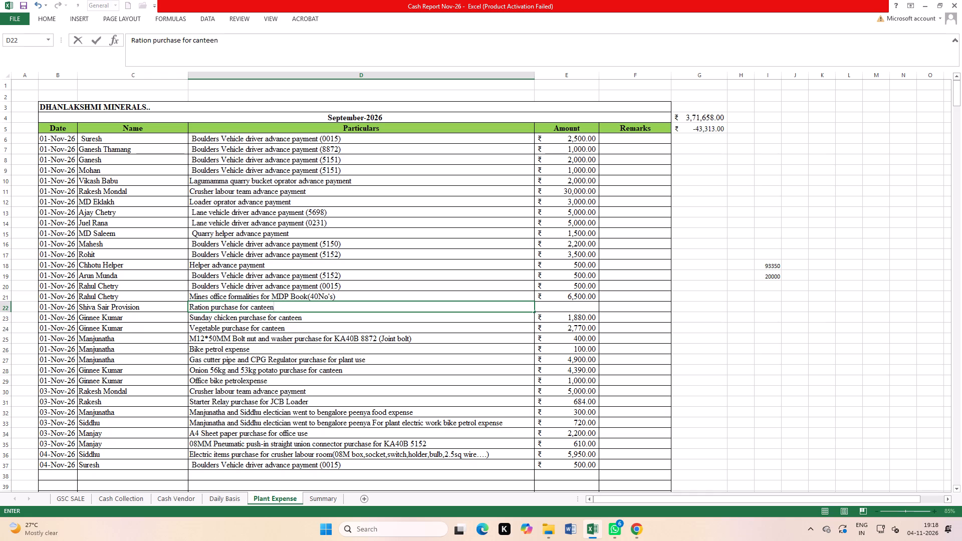
key(Right)
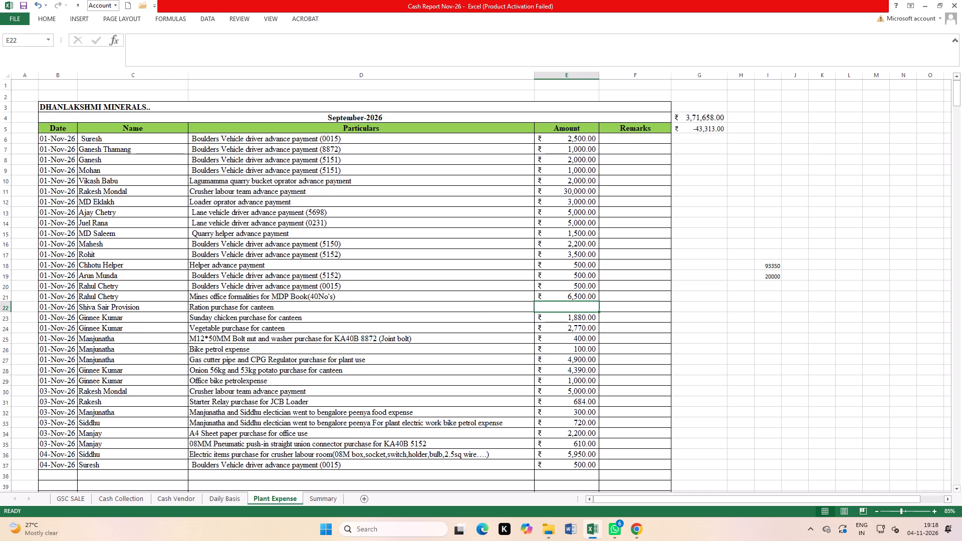
text(48800)
key(Return)
scroll(370, 287, down, 2)
click(681, 300)
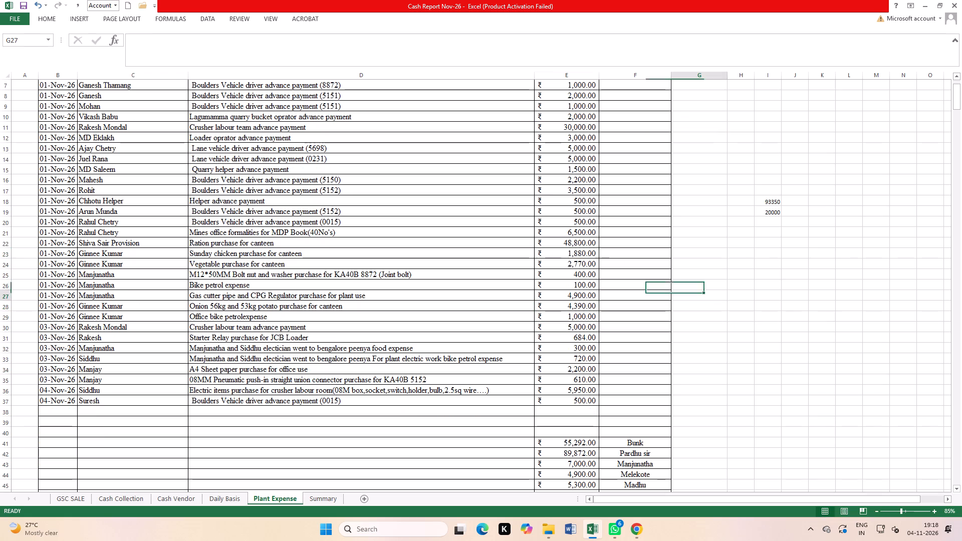
double_click(24, 5)
Insert a blank row at row 25, between the vegetable purchase and the M12*50MM bolt nut entries.
scroll(237, 241, down, 1)
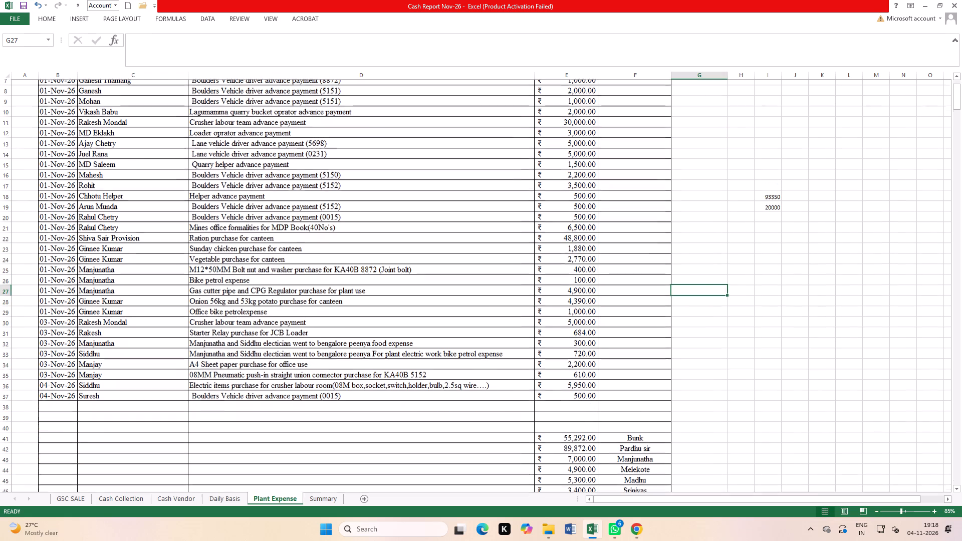
scroll(241, 242, down, 2)
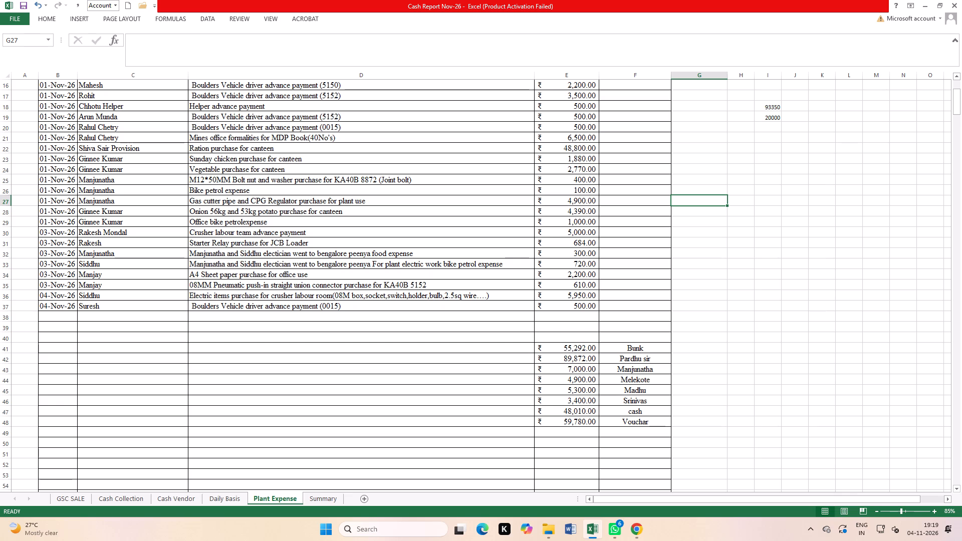
click(0, 182)
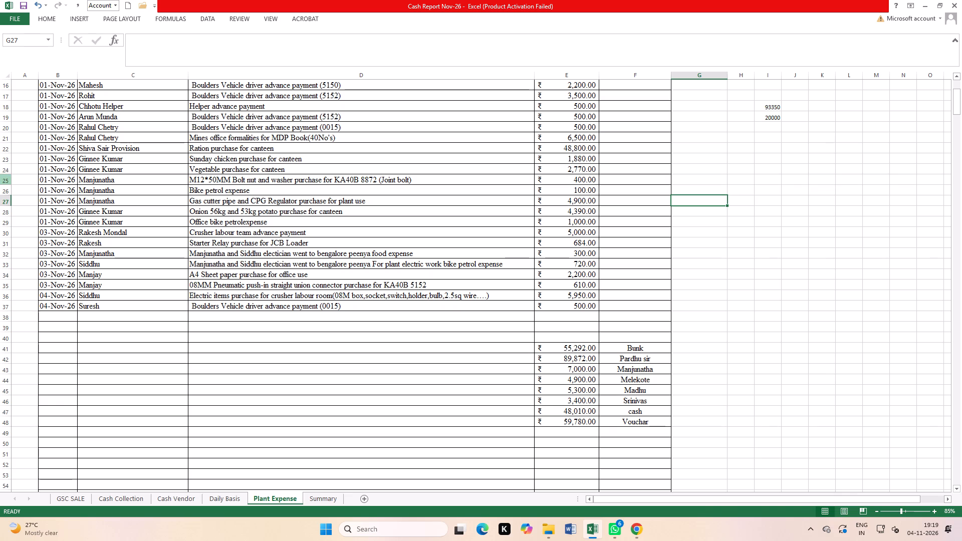
click(1, 178)
key(ctrl+plus)
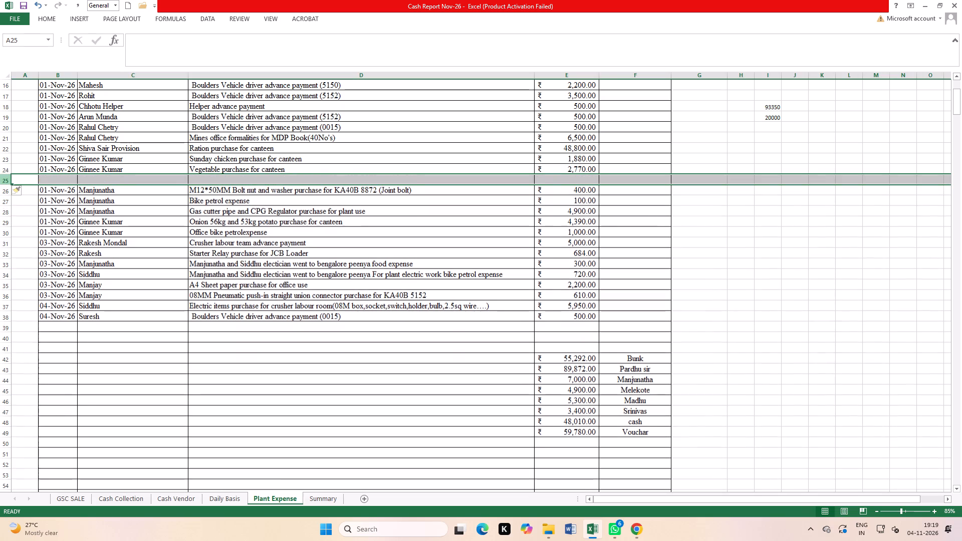
Fill the date 01-Nov-26 down into row 25 and enter the payee name Venkatesh with initials.
click(91, 188)
click(57, 175)
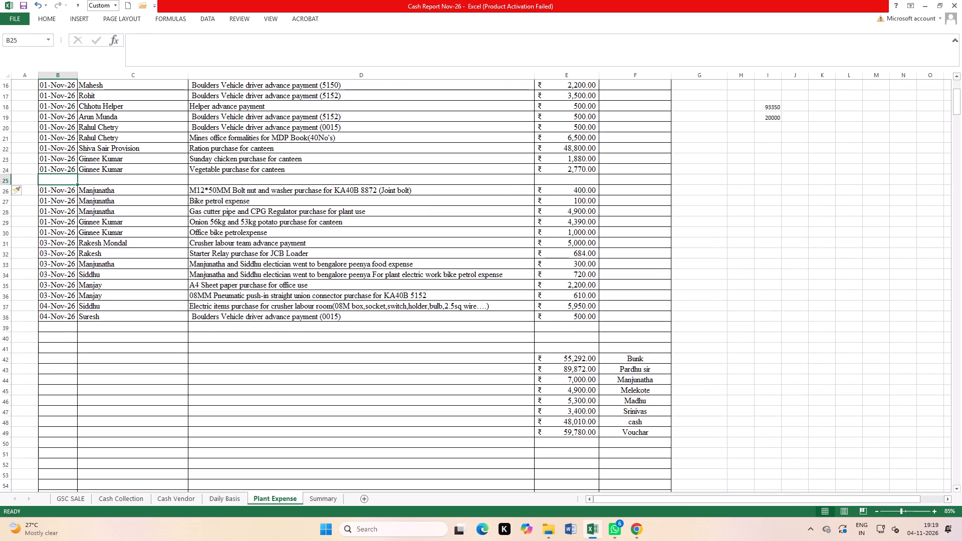
key(ctrl+d)
click(95, 175)
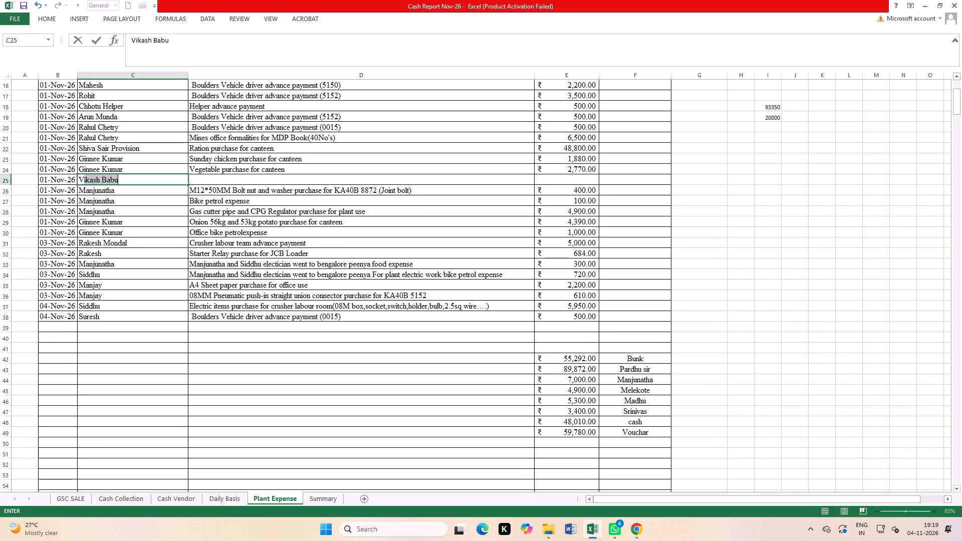
text(enkatesh)
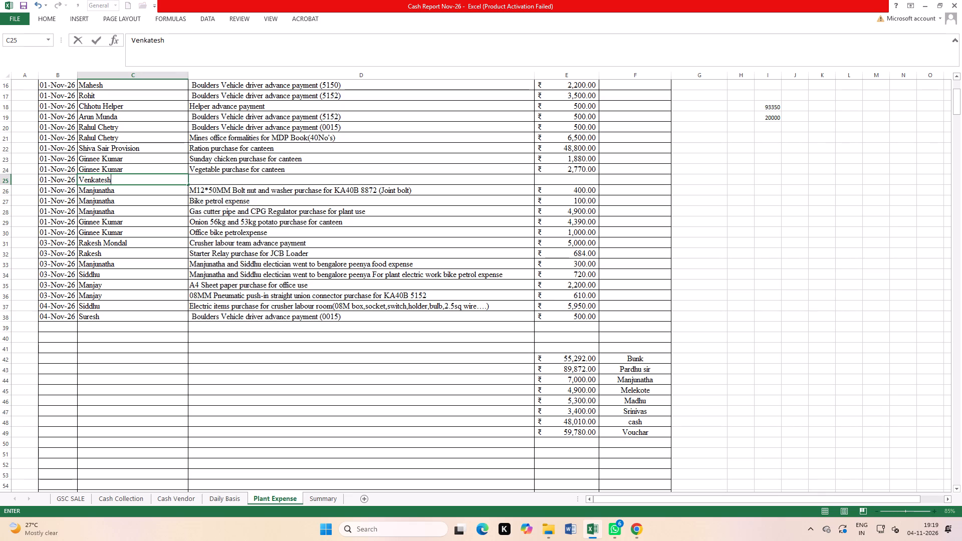
key(Right)
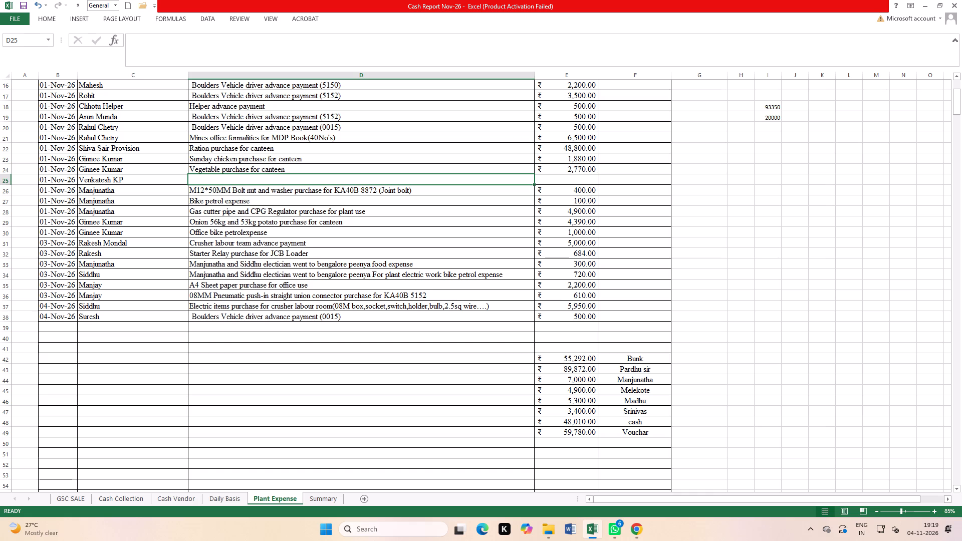
Enter the particulars "Auto transport charge for bringing ration in plant" with the amount 400 in row 25 and save the workbook.
key(l)
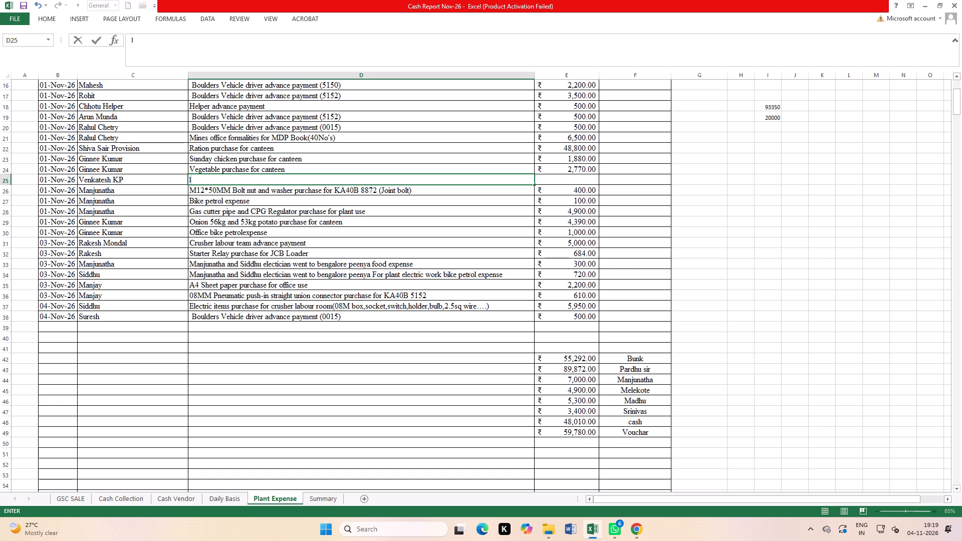
key(BackSpace)
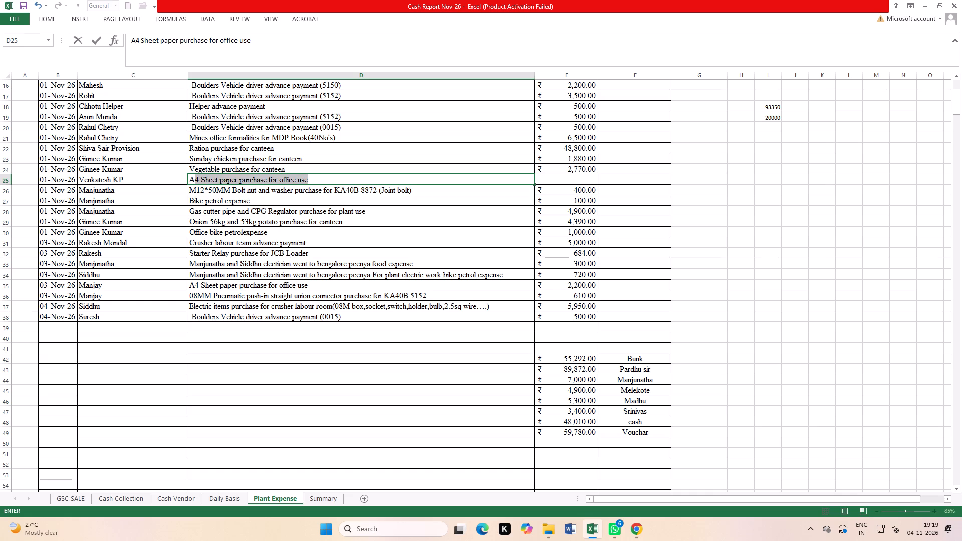
text(uto)
key(space)
text(transport)
key(space)
text(charge for bringing ration in plan)
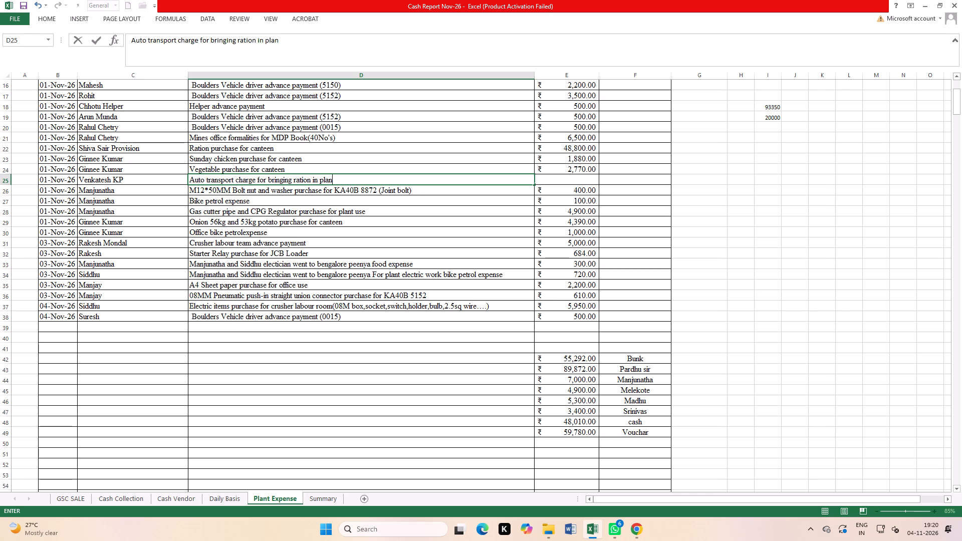
text(t)
key(Right)
text(400)
key(Return)
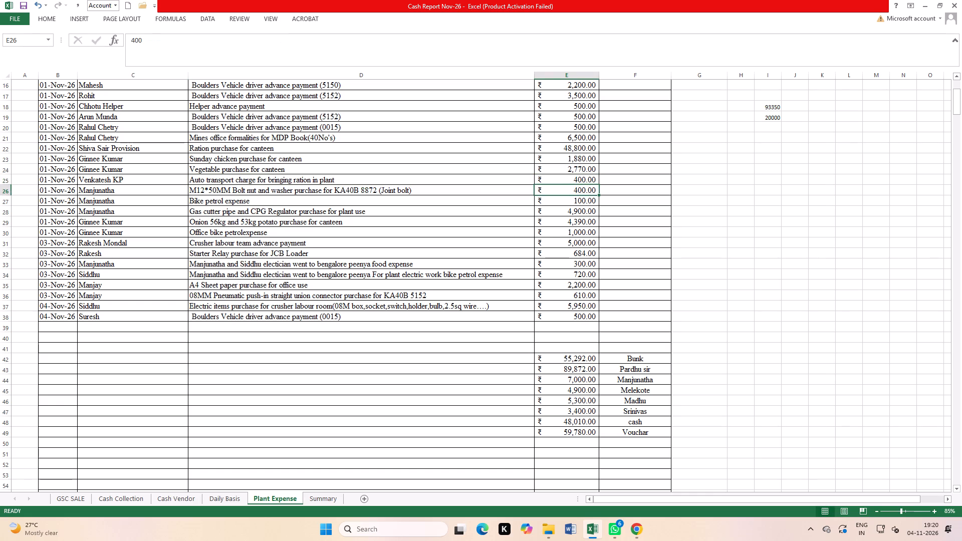
click(271, 352)
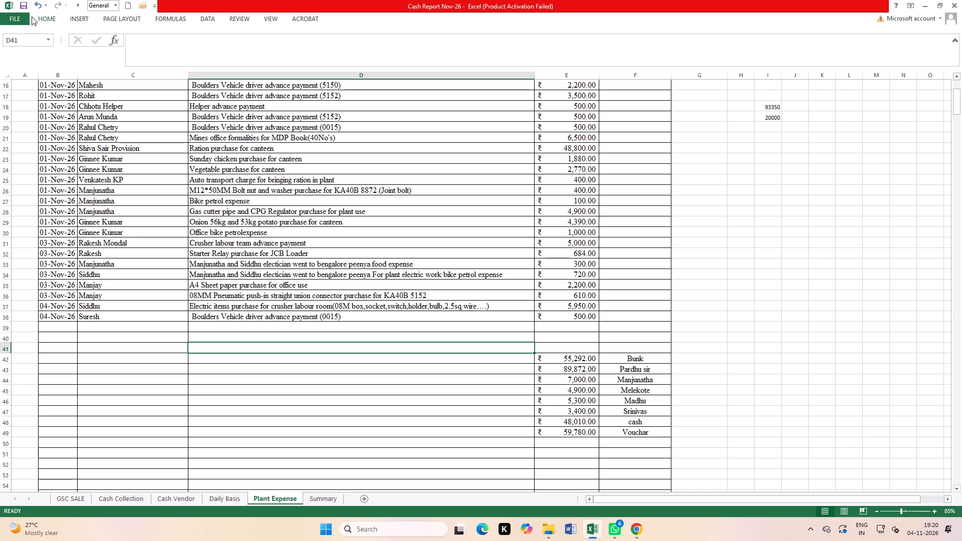
triple_click(25, 1)
Set the amount beside Manjunatha in row 44 of the list below the expenses to 1300.
scroll(685, 443, down, 1)
click(582, 351)
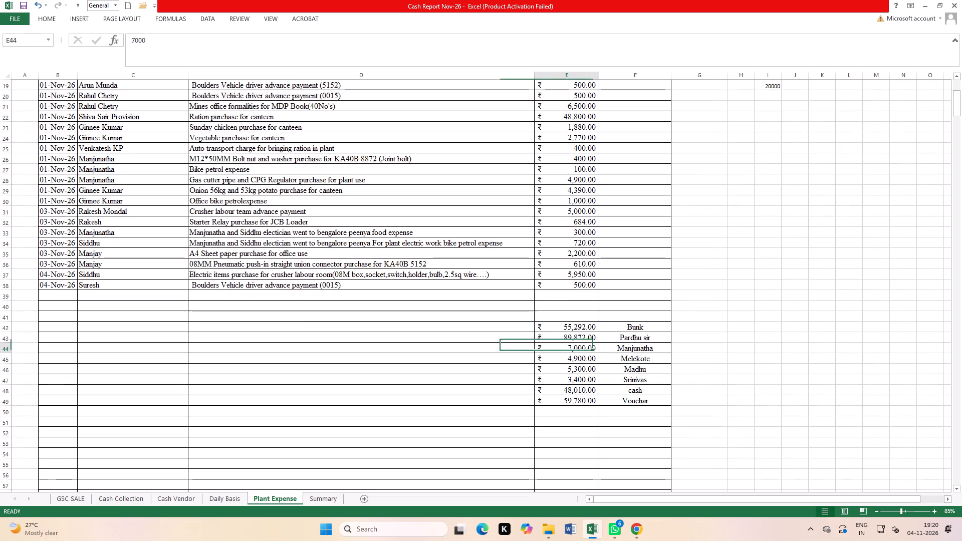
text(1300)
key(Return)
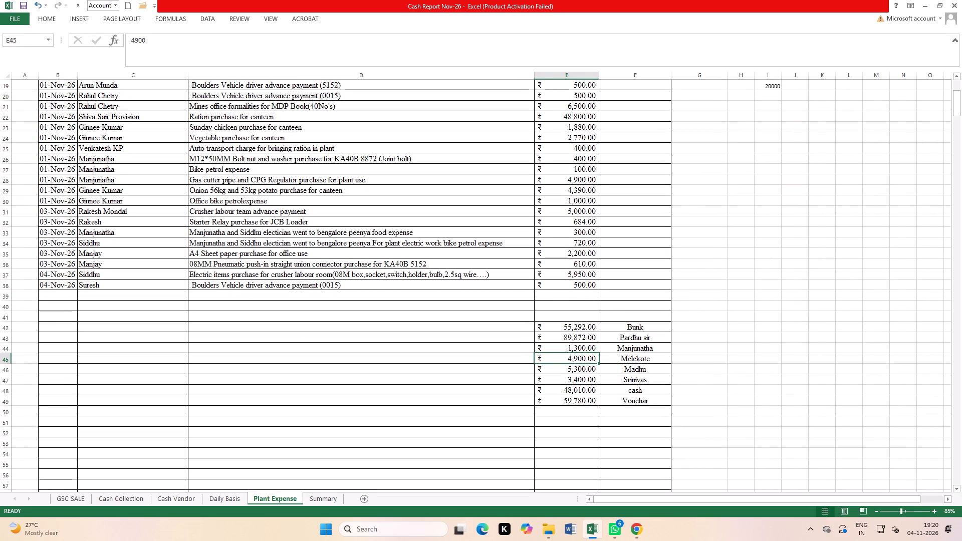
Clear the amounts and labels of the cash and Vouchar lines in rows 48 and 49.
key(Return)
key(Return)
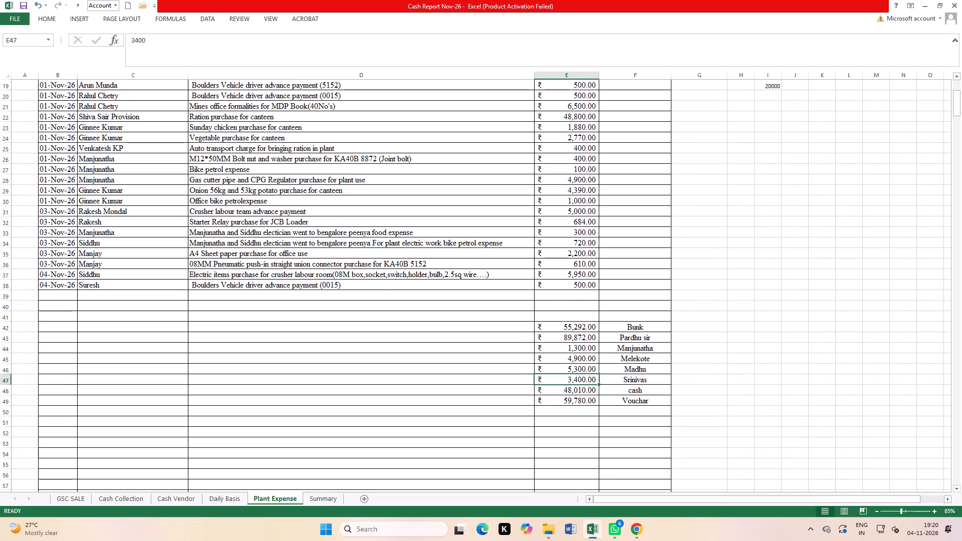
key(Return)
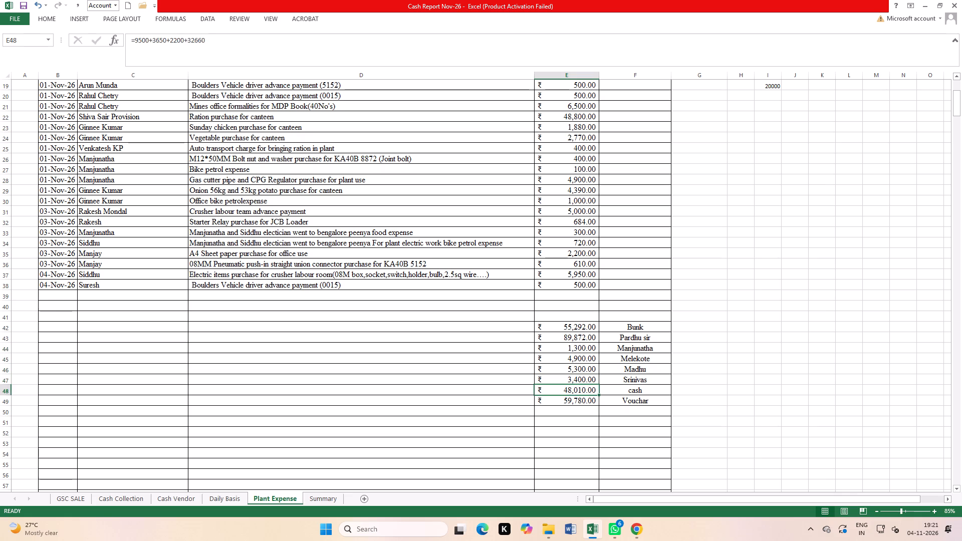
key(BackSpace)
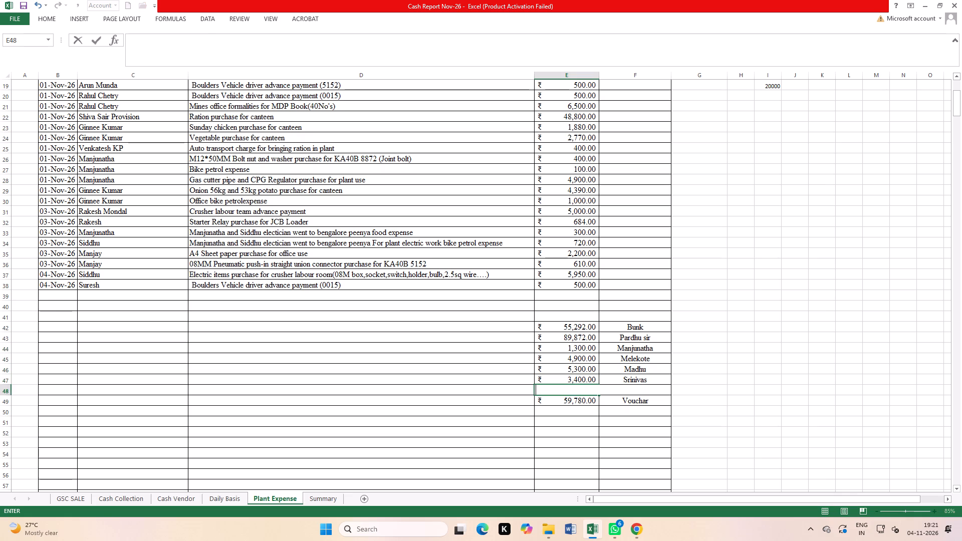
key(Down)
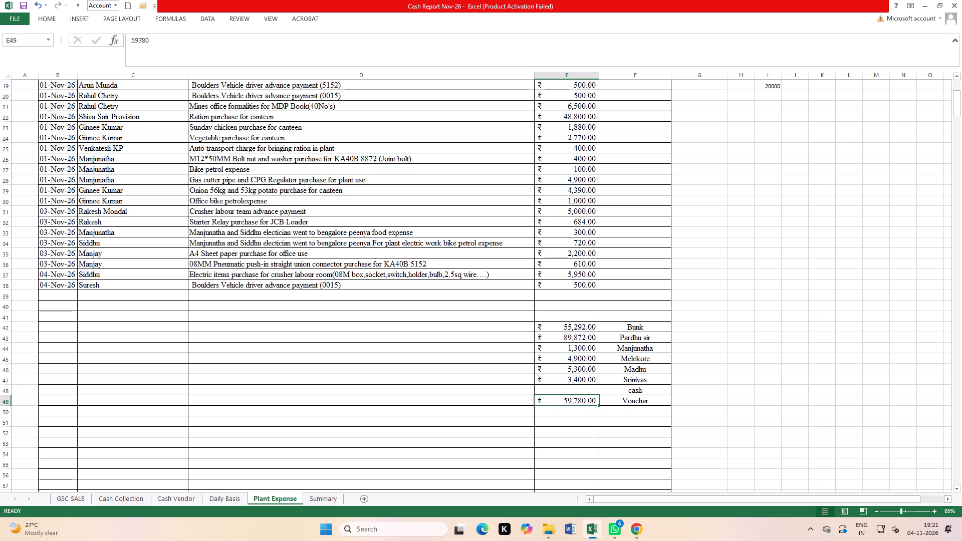
key(BackSpace)
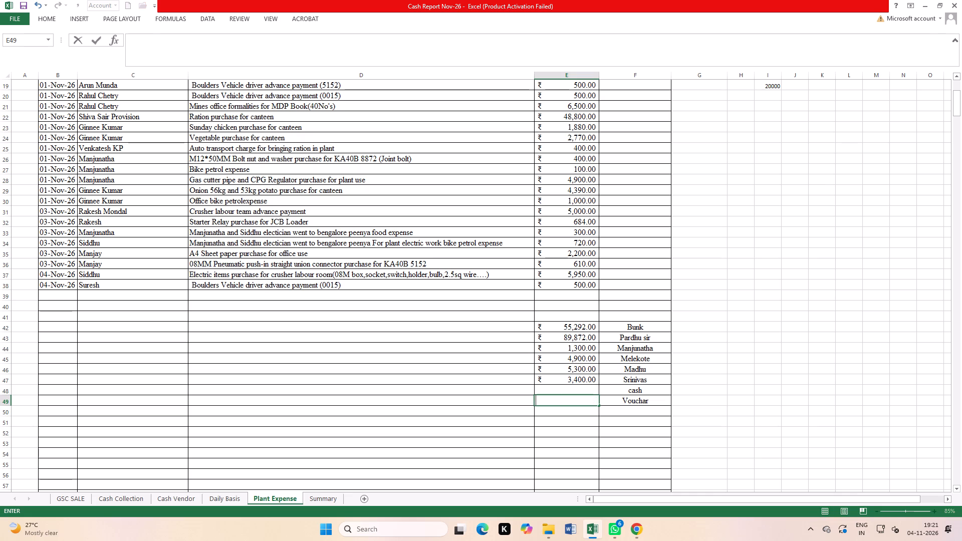
click(793, 403)
drag(650, 397, 649, 402)
drag(649, 391, 649, 401)
key(Delete)
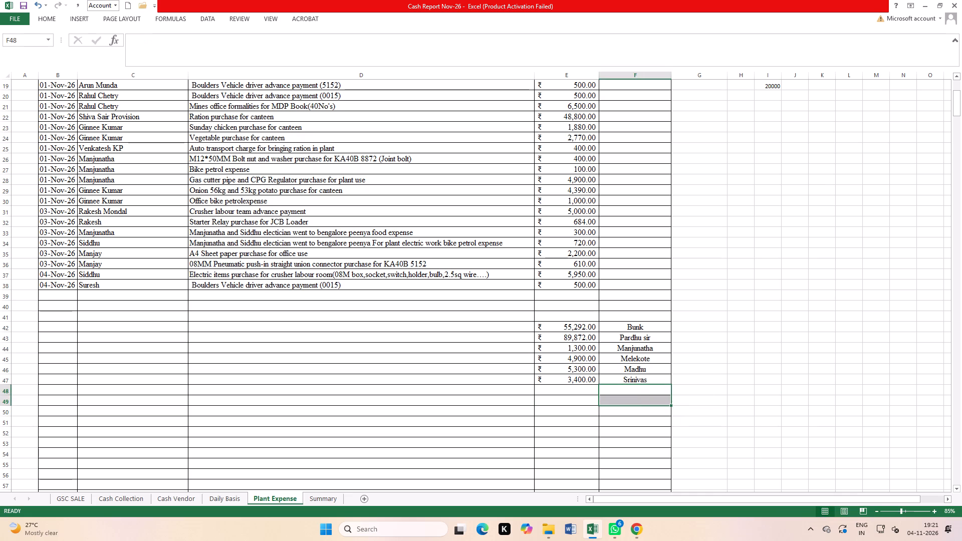
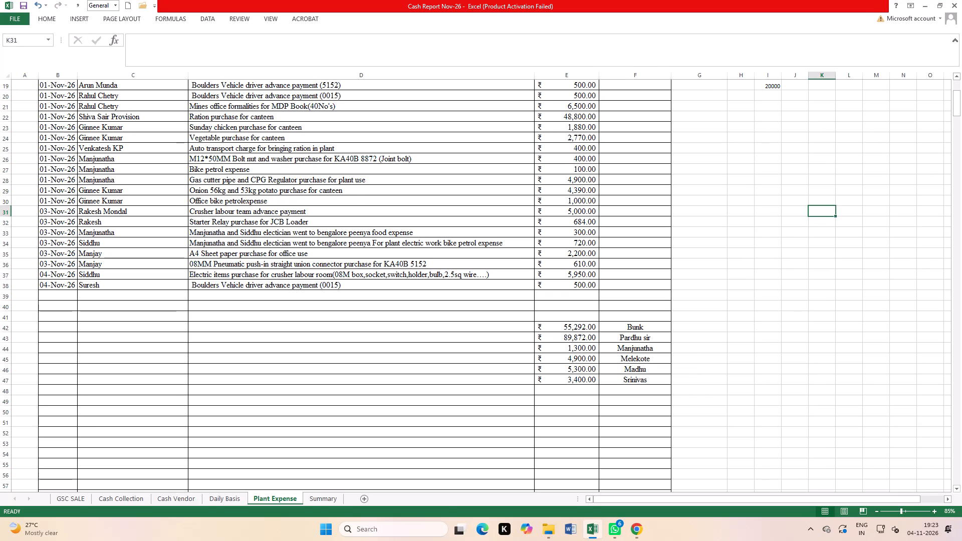
Enter the amounts 5000, 6400, 8100, 2000, 900 and 560 down column K in cells K31 to K36.
key(5)
text(000)
key(Return)
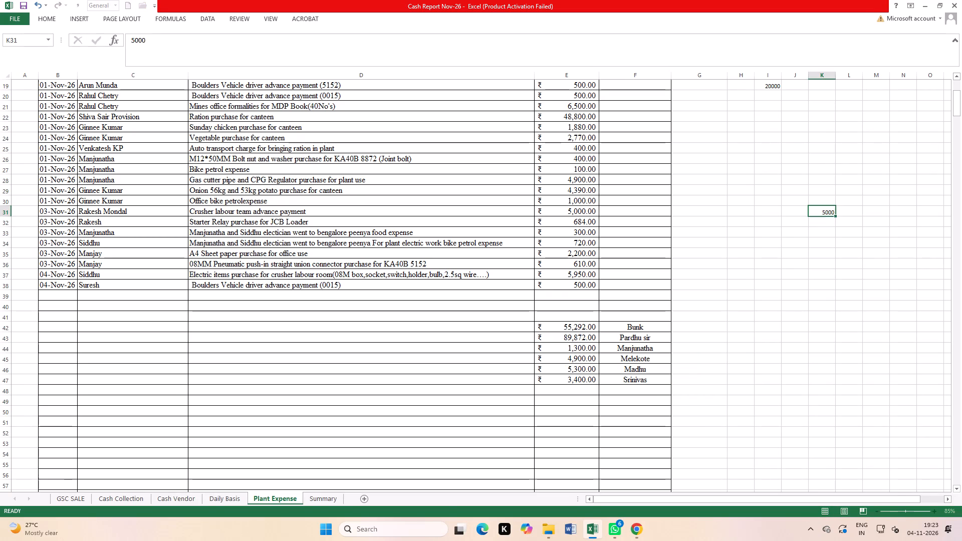
text(6400)
key(Return)
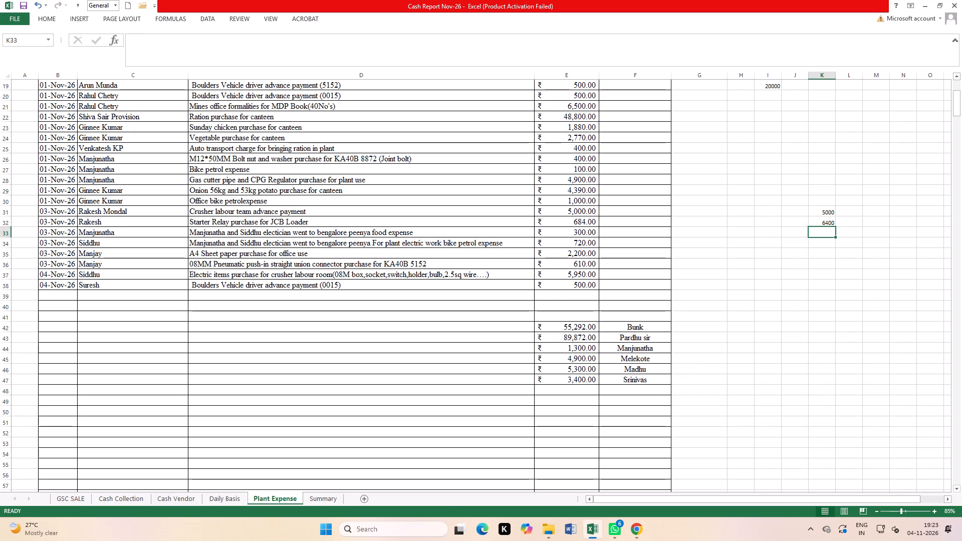
text(8100)
key(Return)
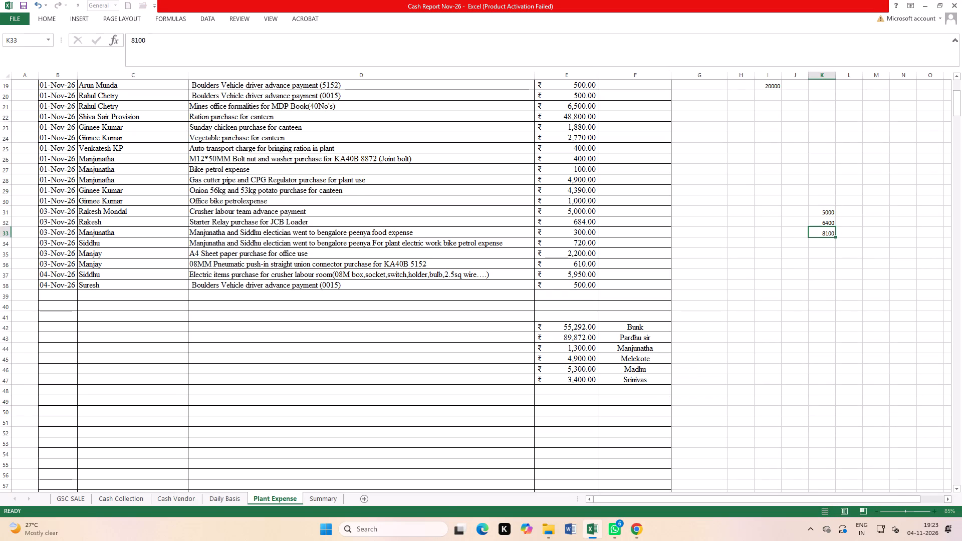
text(2000)
key(Return)
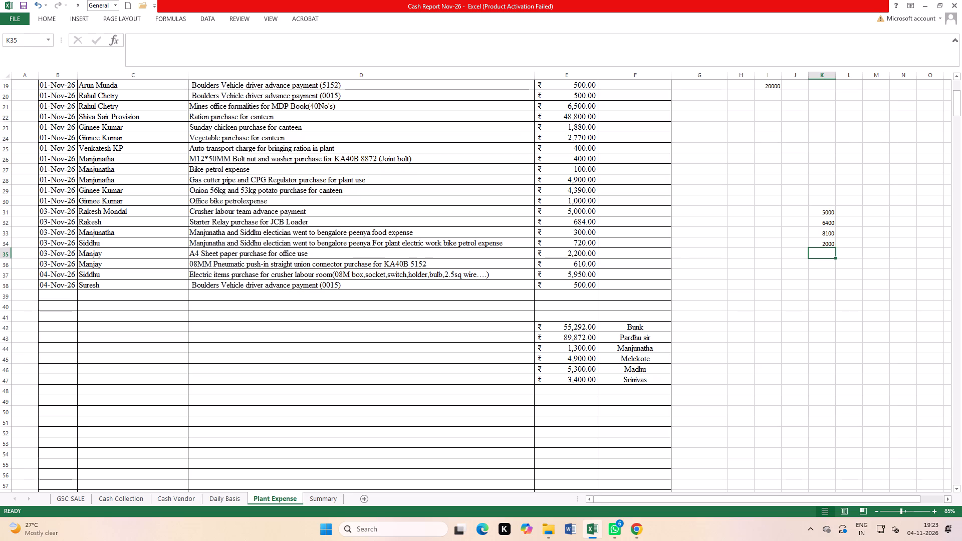
text(900)
key(Return)
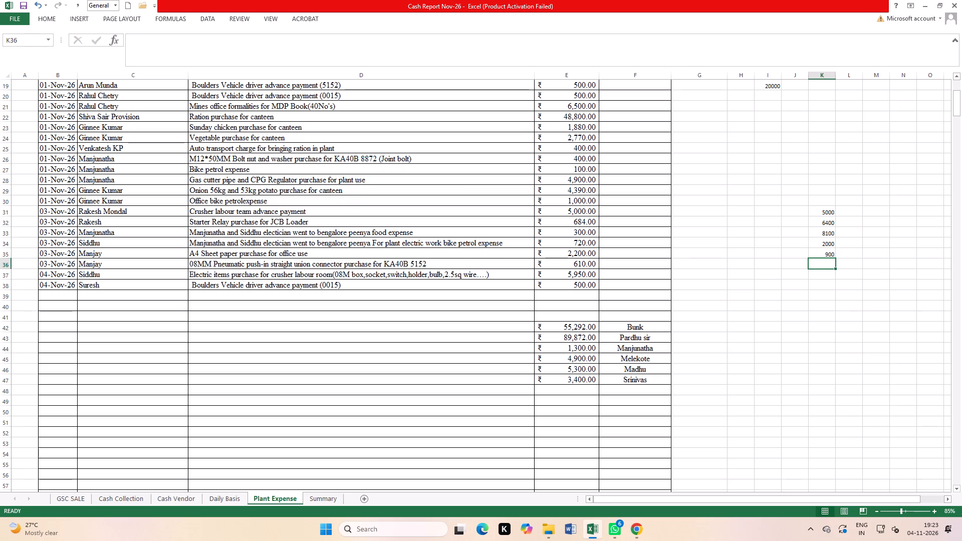
text(560)
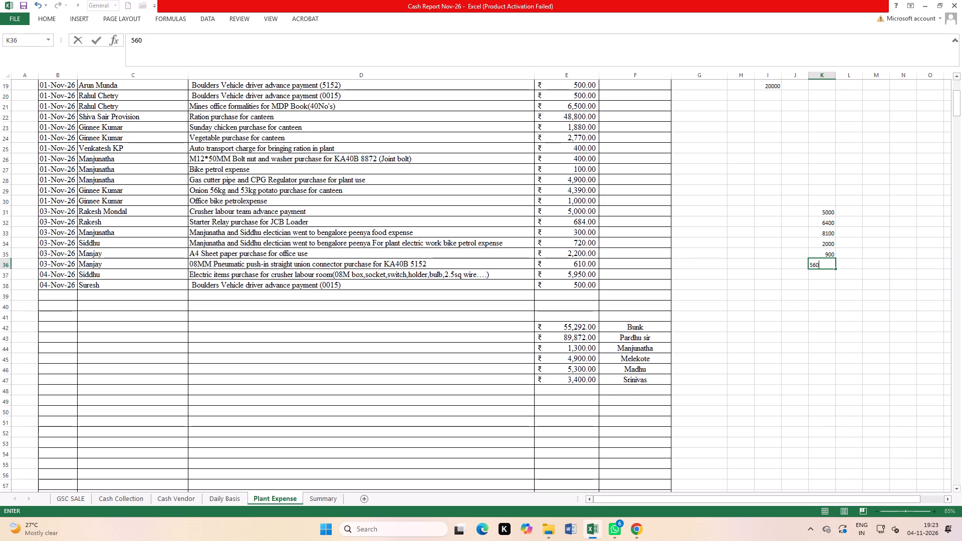
key(Return)
Continue the column K amounts in cells K37 to K41 with 10000, 600, 3000, 3400 and 1500.
text(1000)
key(Return)
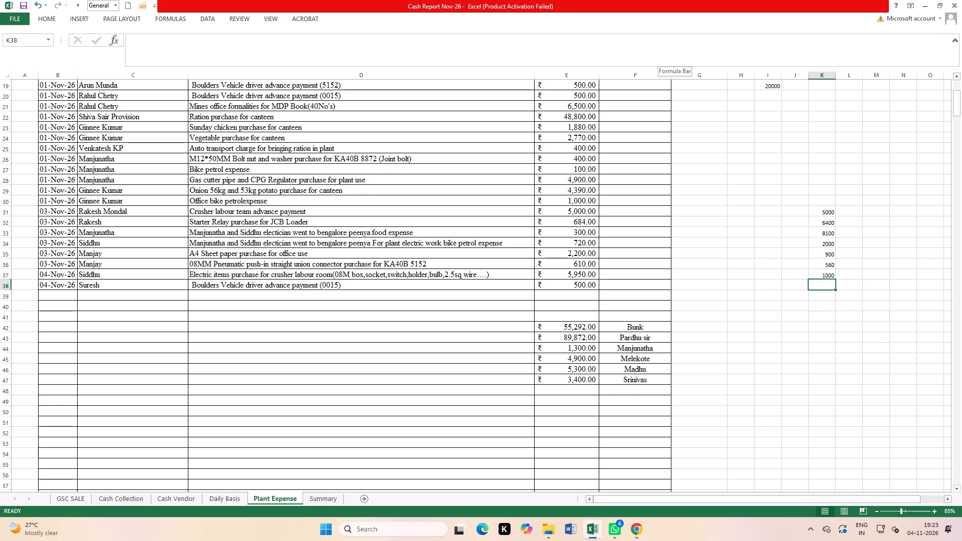
key(Up)
text(10000)
key(Return)
text(600)
key(Return)
text(3000)
key(Return)
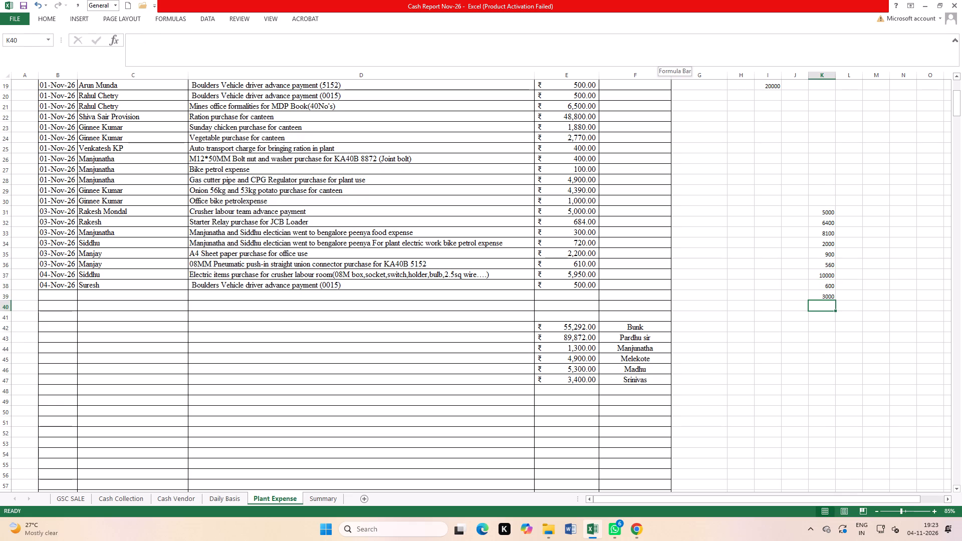
text(3400)
key(Return)
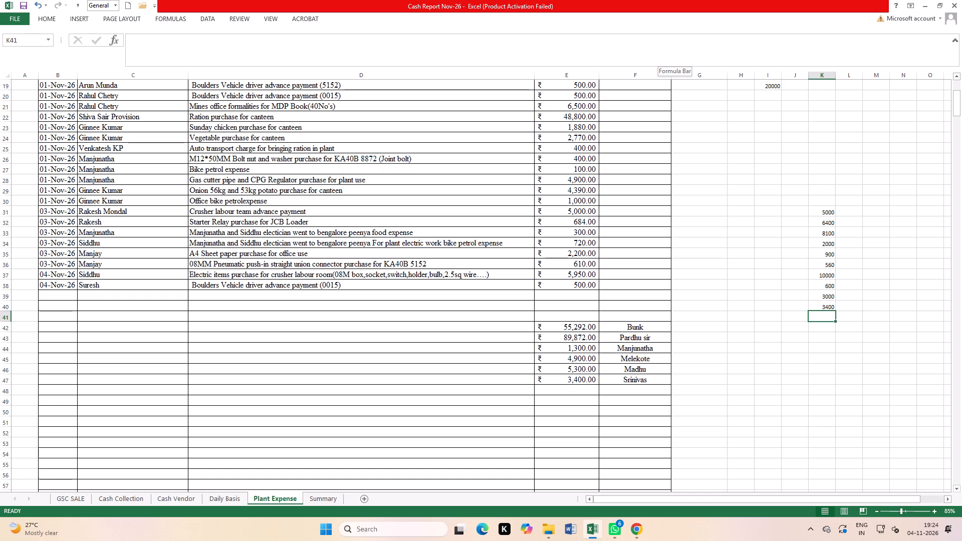
text(1500)
key(Return)
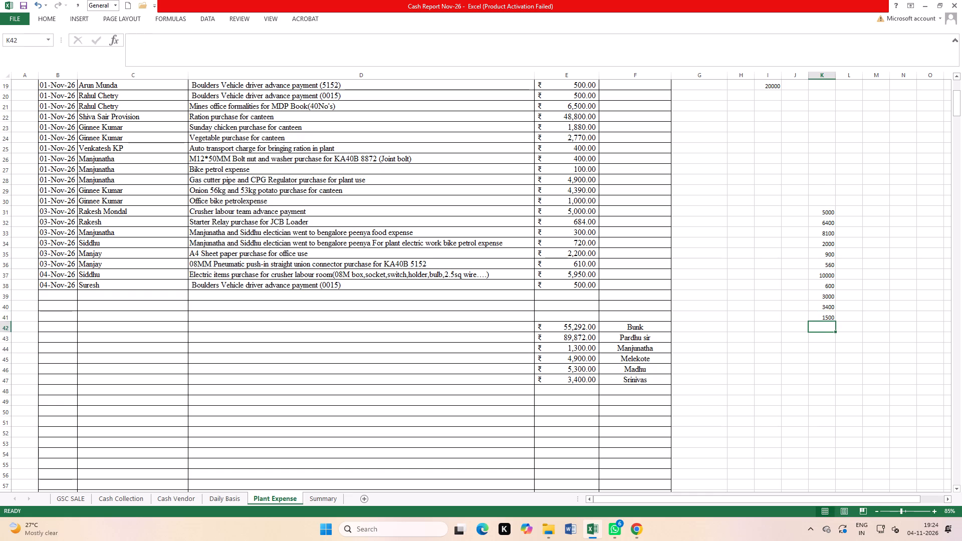
Add an AutoSum total of K31:K41 in cell K42 below the amounts.
click(45, 17)
click(824, 30)
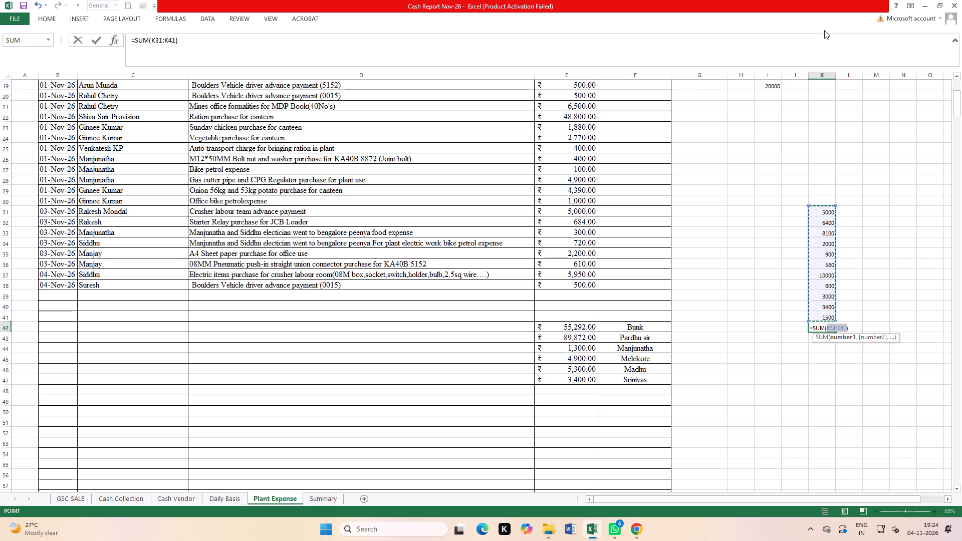
key(Return)
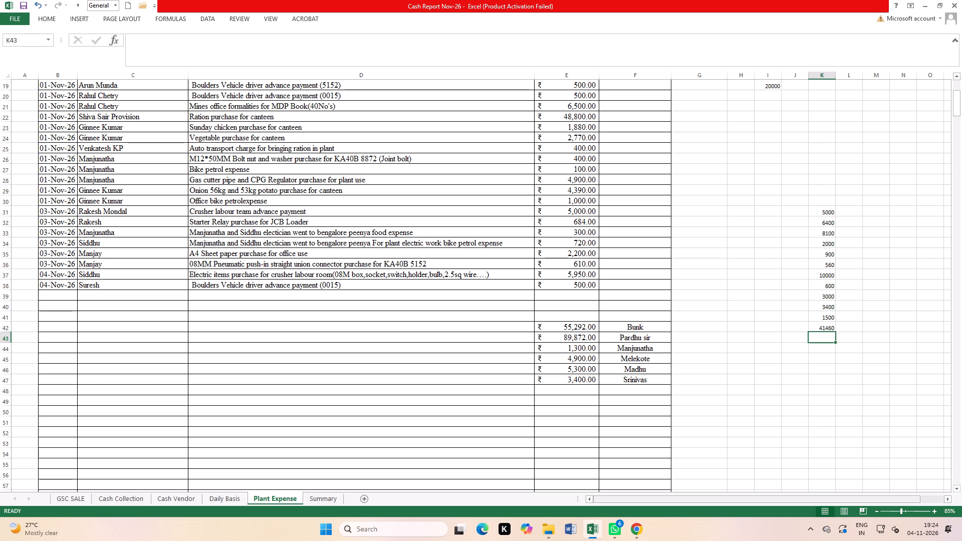
Clear the amount and label of the Srinivas line in row 47 and save the workbook.
drag(583, 381, 608, 381)
key(Delete)
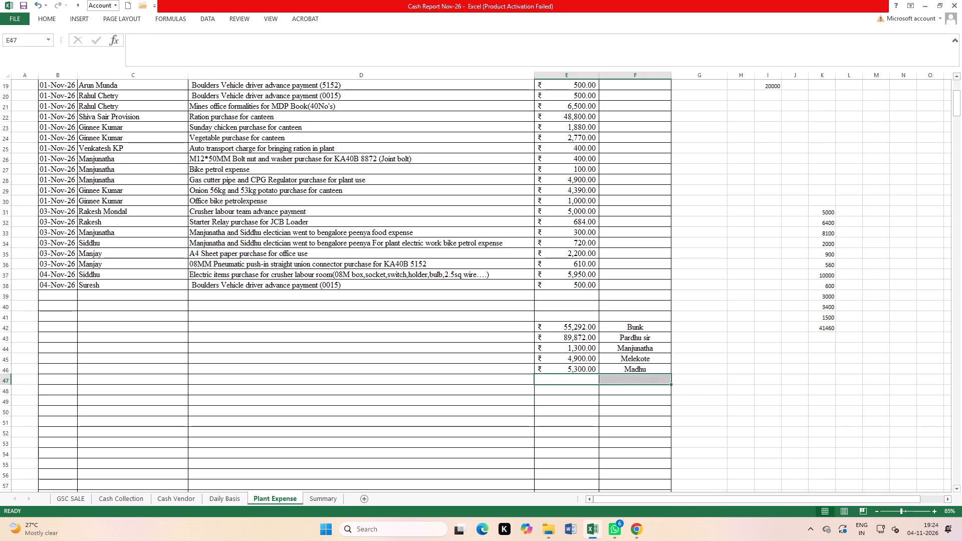
click(718, 437)
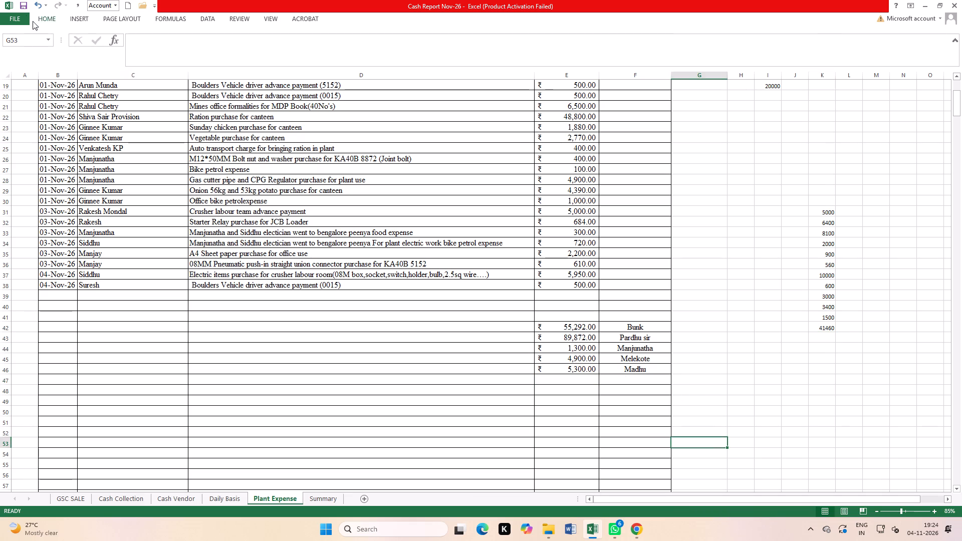
click(25, 4)
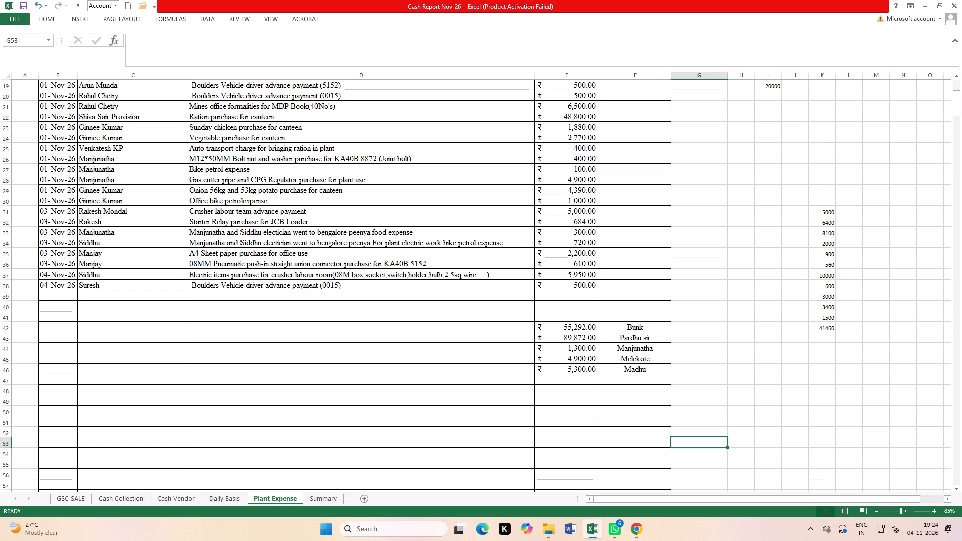
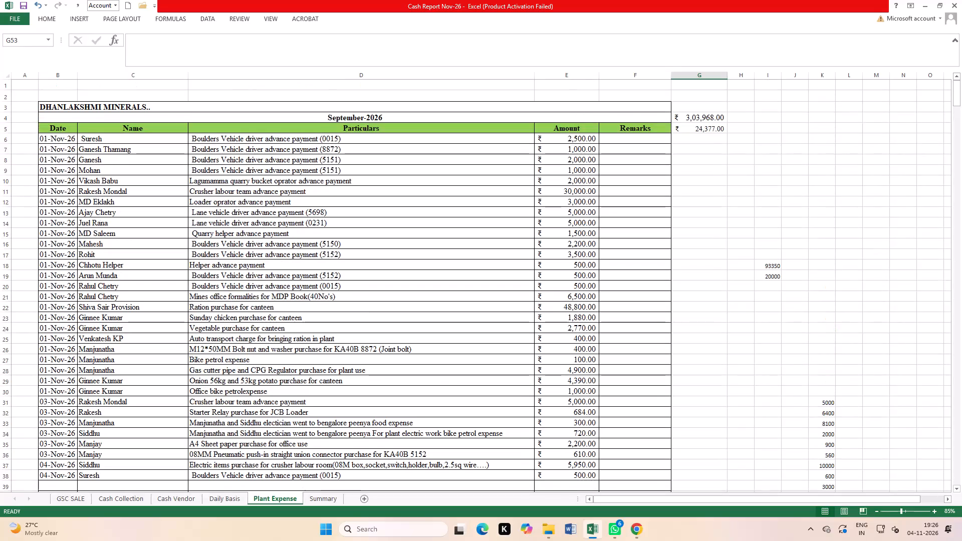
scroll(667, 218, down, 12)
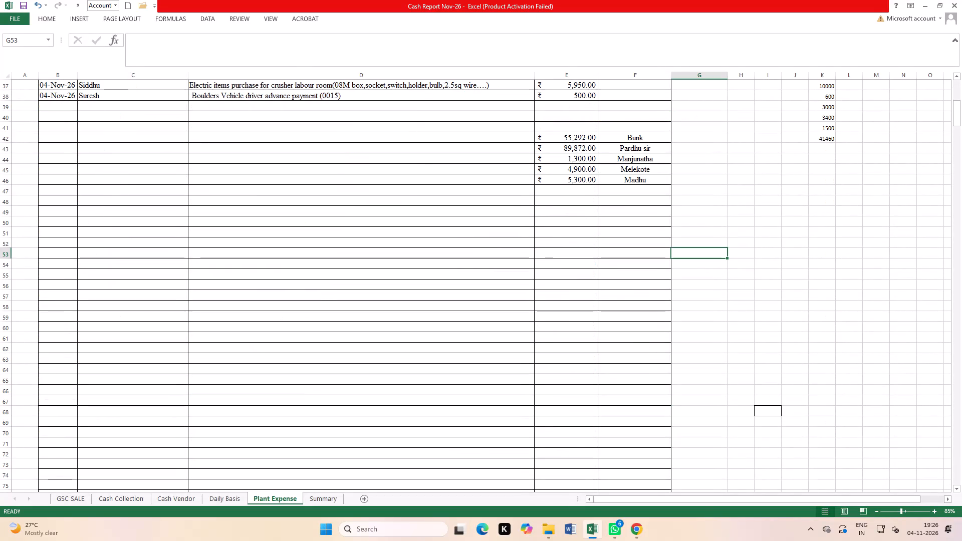
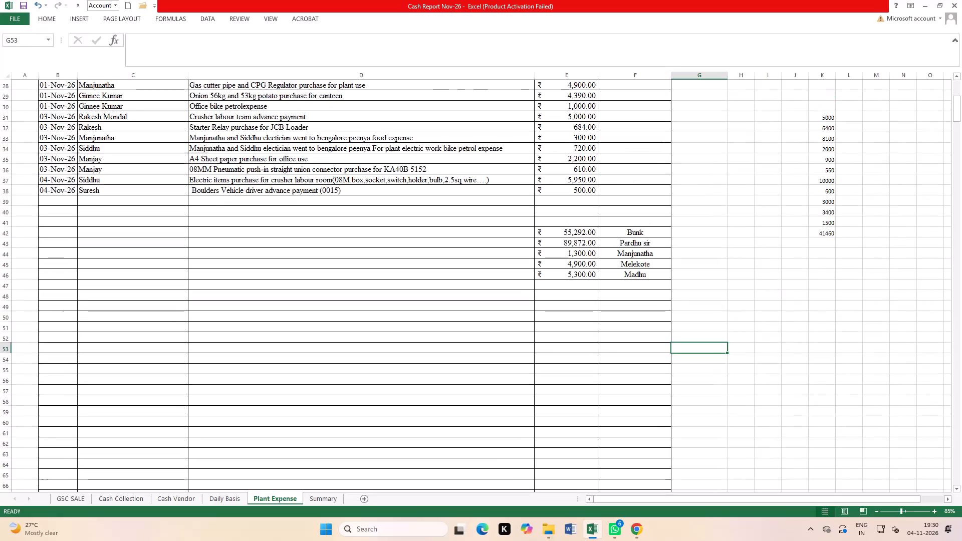
Insert a row above the first 04-Nov-26 entry in Plant Expense and copy the date 03-Nov-26 into it from the row above.
click(2, 212)
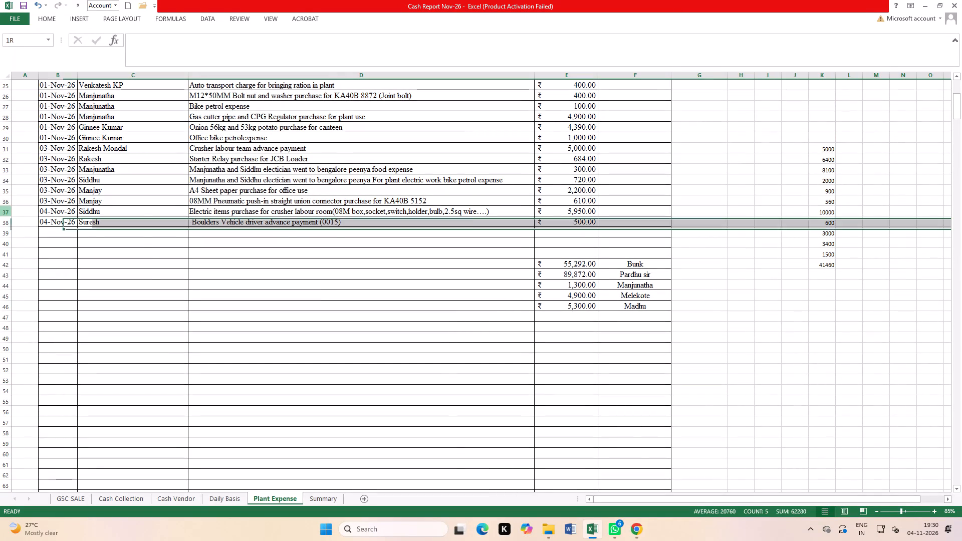
key(ctrl+plus)
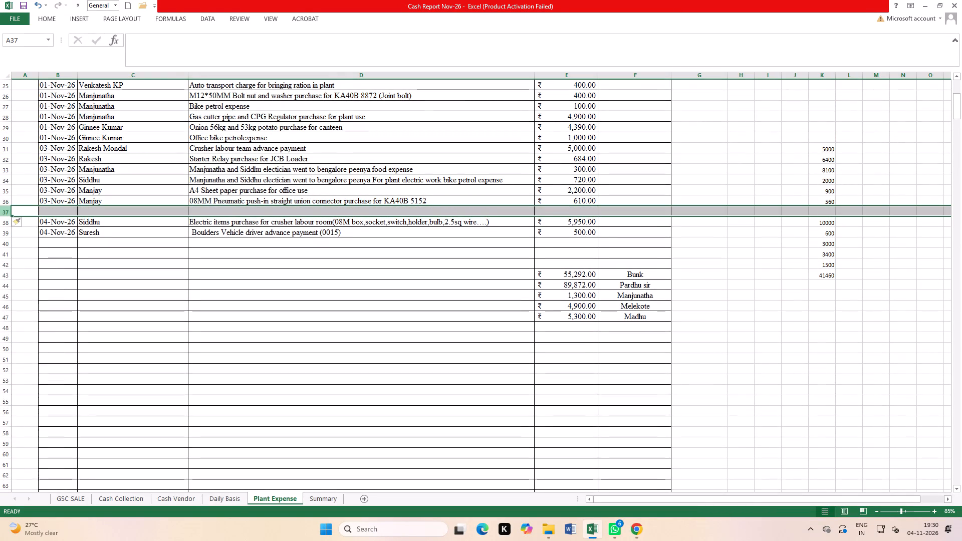
click(99, 239)
click(54, 213)
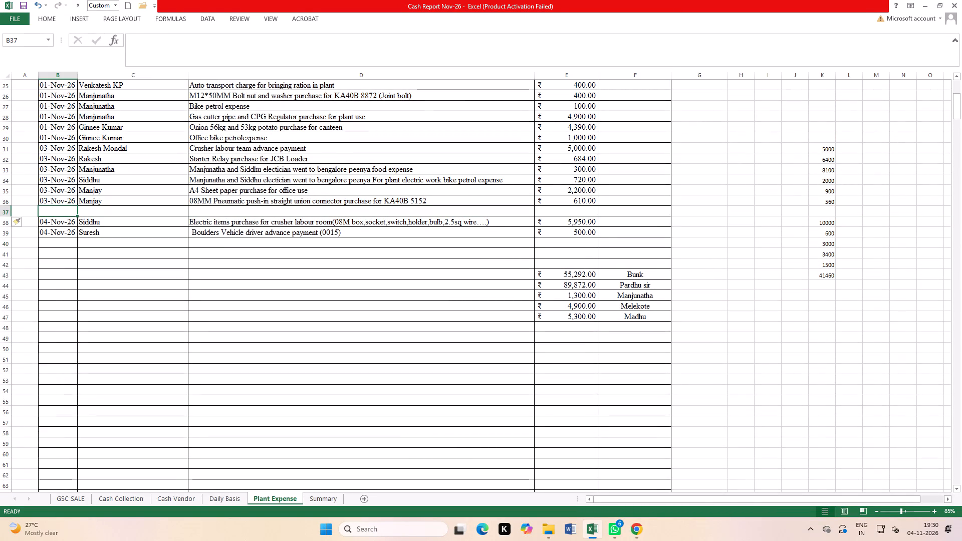
key(ctrl+d)
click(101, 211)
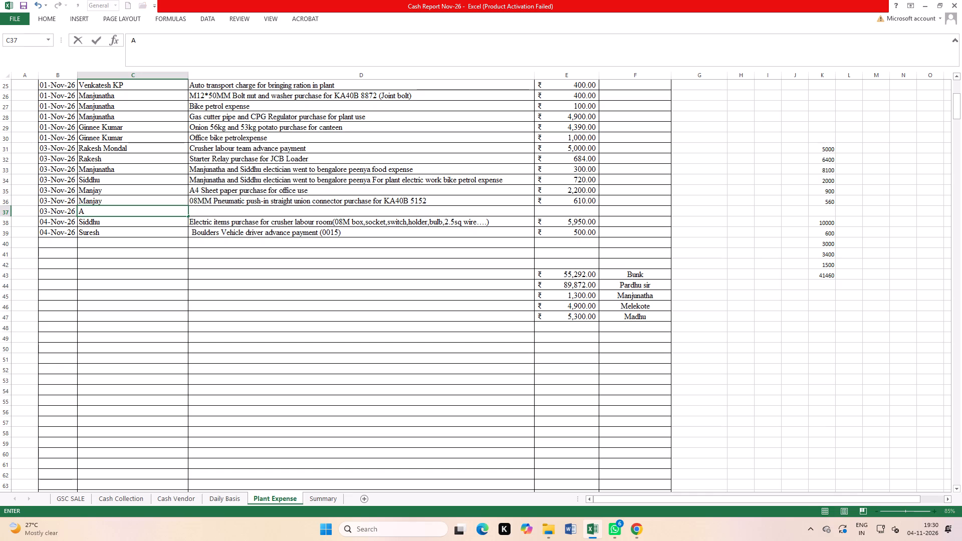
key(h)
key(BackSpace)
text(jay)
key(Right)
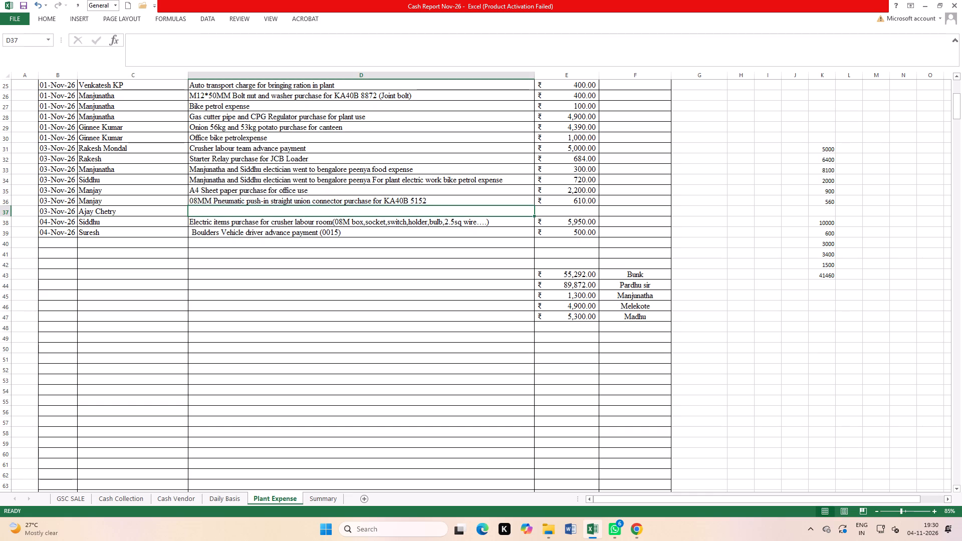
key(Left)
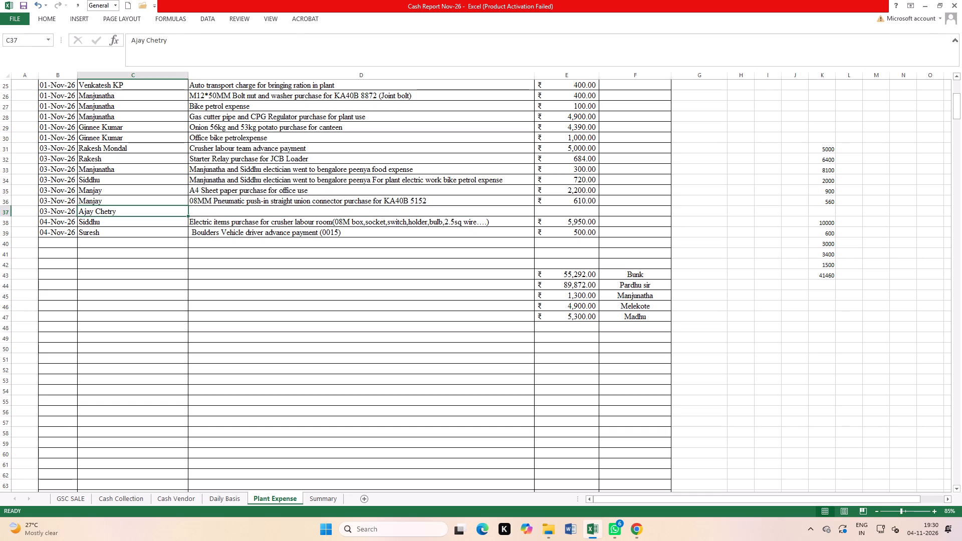
Enter Ginnee's name as the person for the new row 37, as in the canteen onion and potato entry.
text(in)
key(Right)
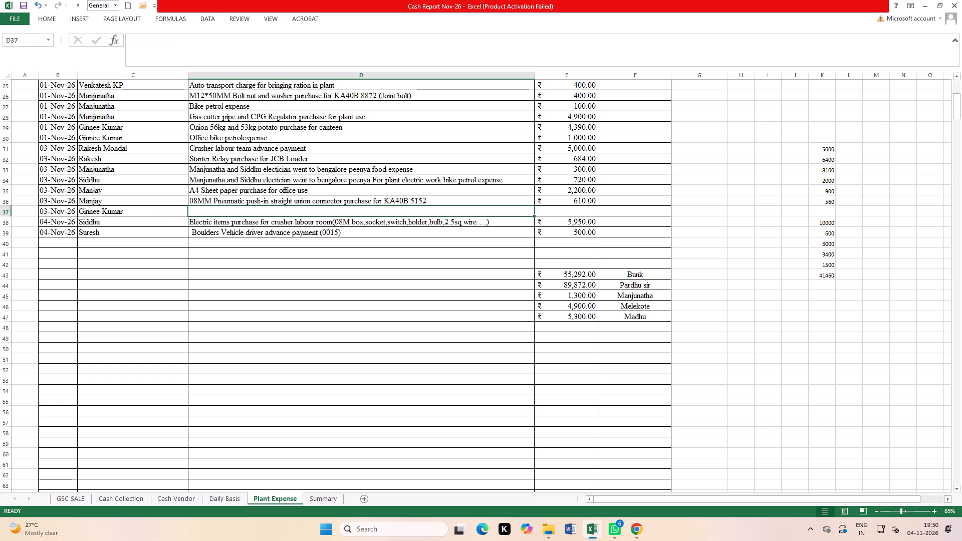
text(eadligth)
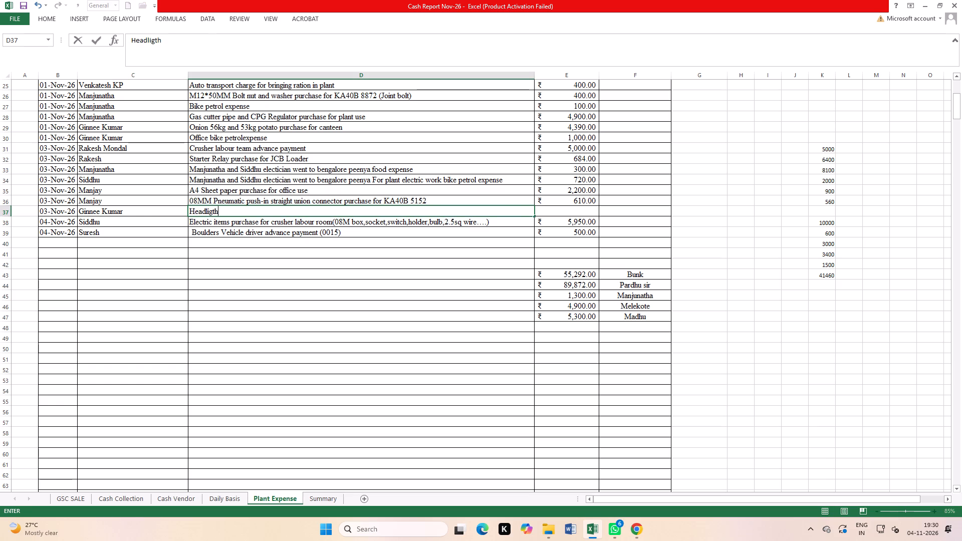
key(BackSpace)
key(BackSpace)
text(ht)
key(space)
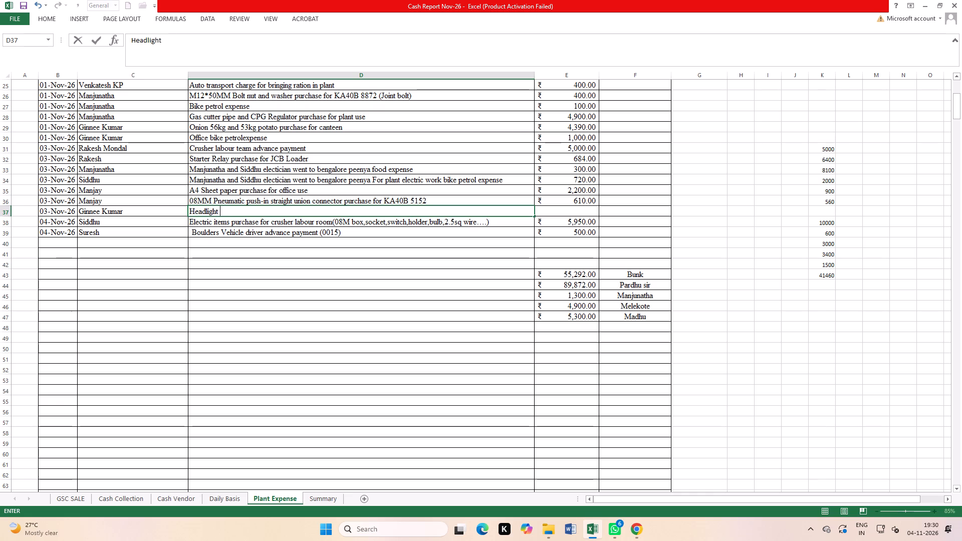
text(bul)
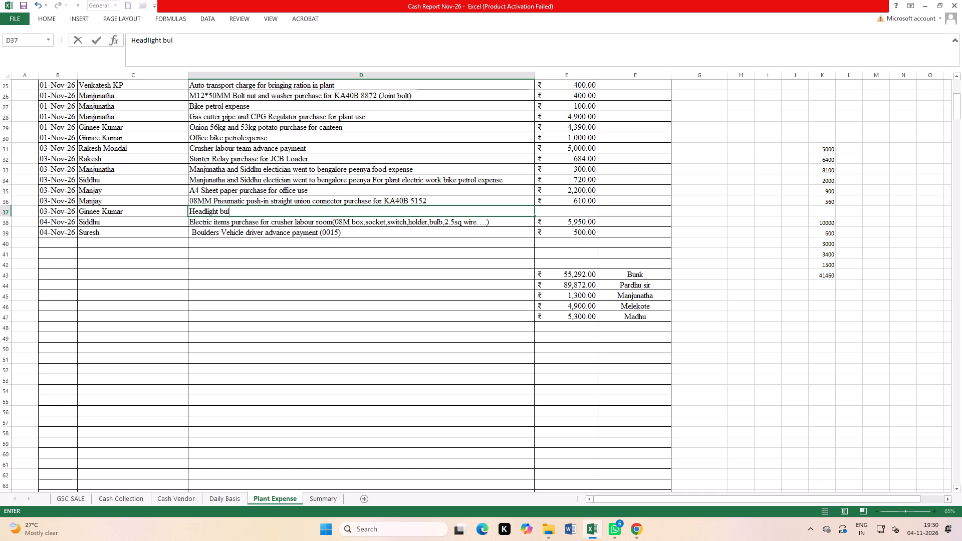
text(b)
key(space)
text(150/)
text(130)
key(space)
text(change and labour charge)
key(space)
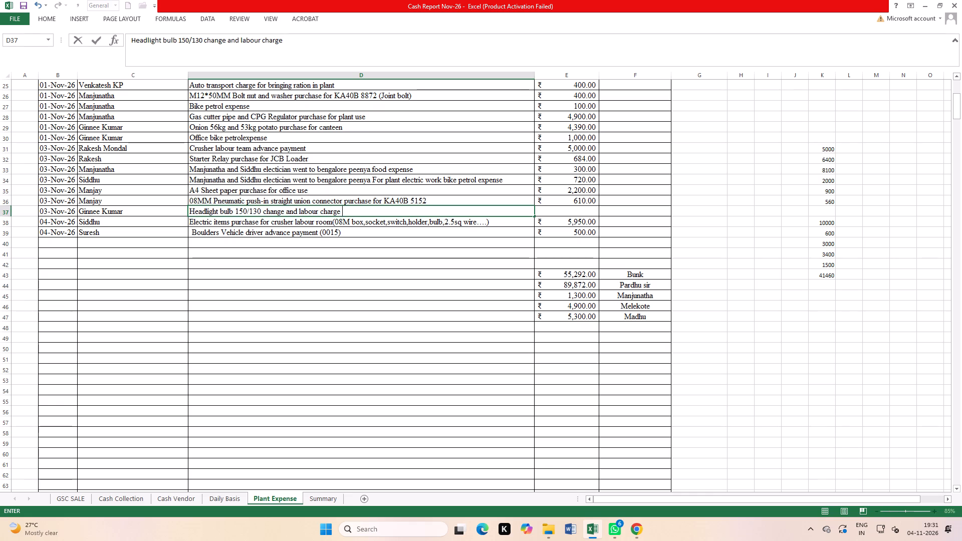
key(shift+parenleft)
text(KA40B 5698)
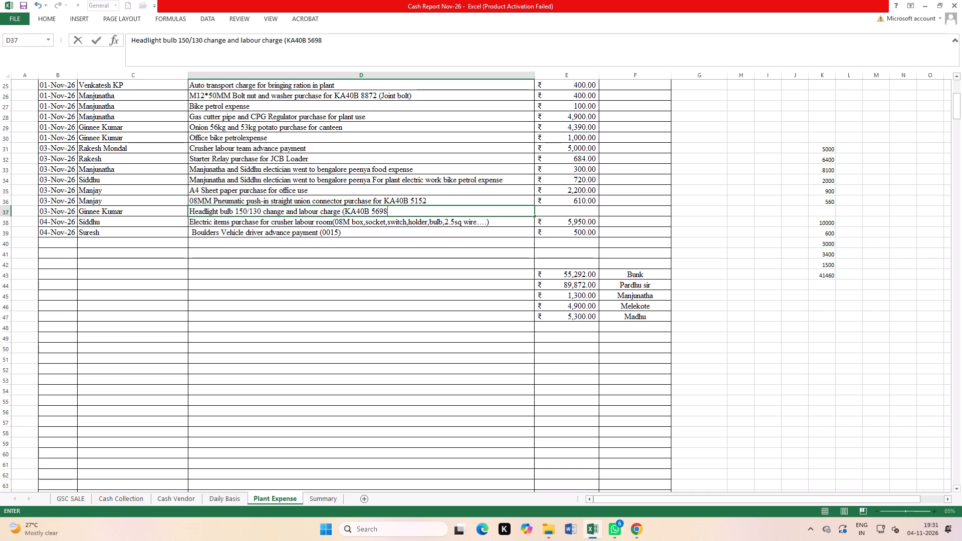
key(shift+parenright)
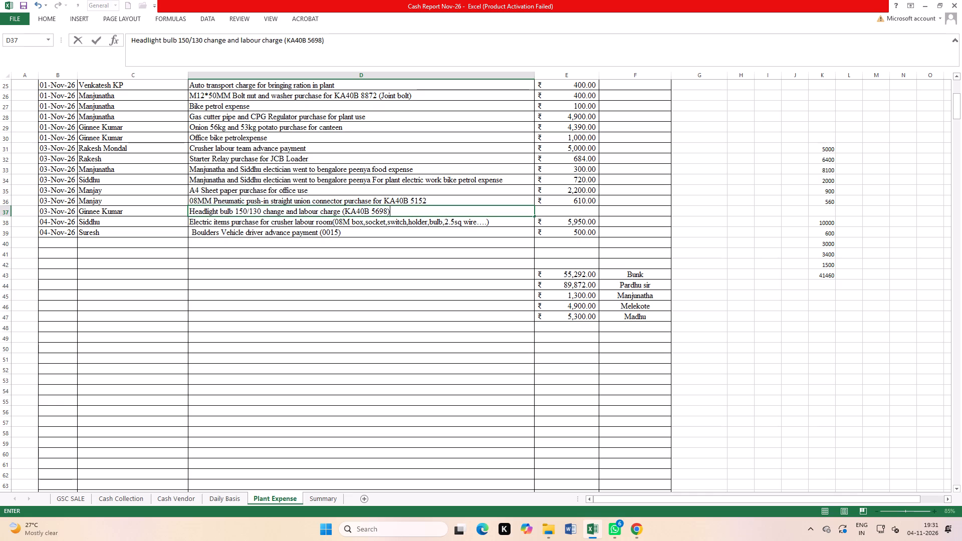
Enter 600 as the amount for the headlight bulb expense in row 37.
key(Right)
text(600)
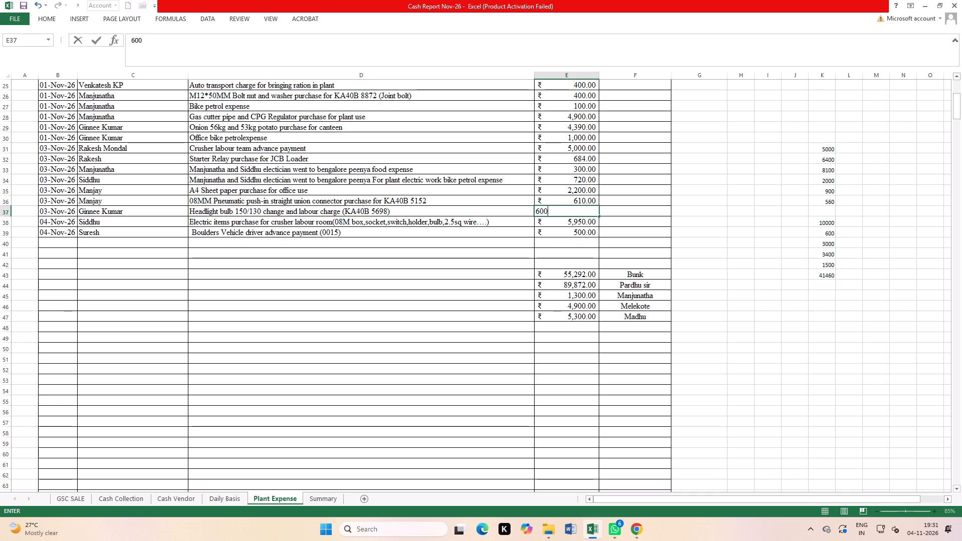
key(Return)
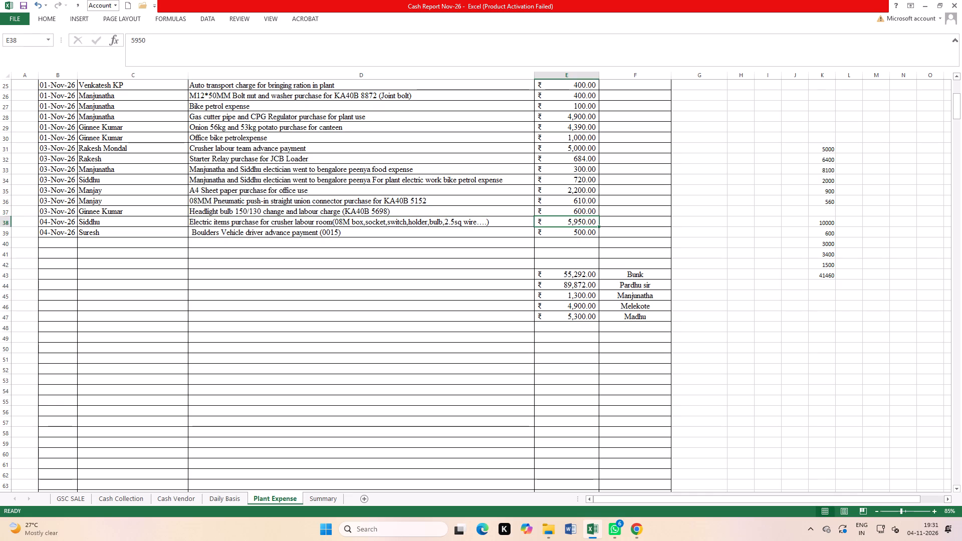
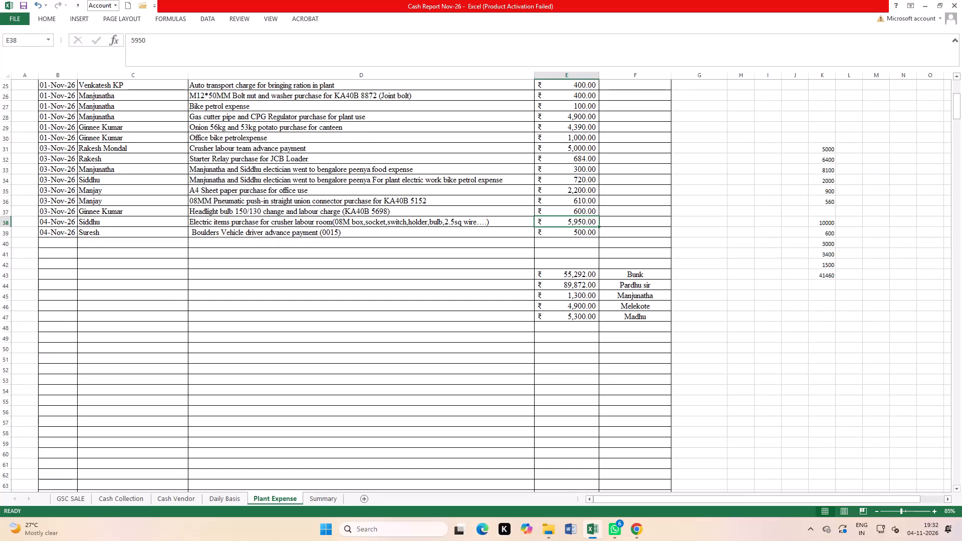
Enter 41200 in cell K44, directly below the total of the side tally in column K.
click(744, 349)
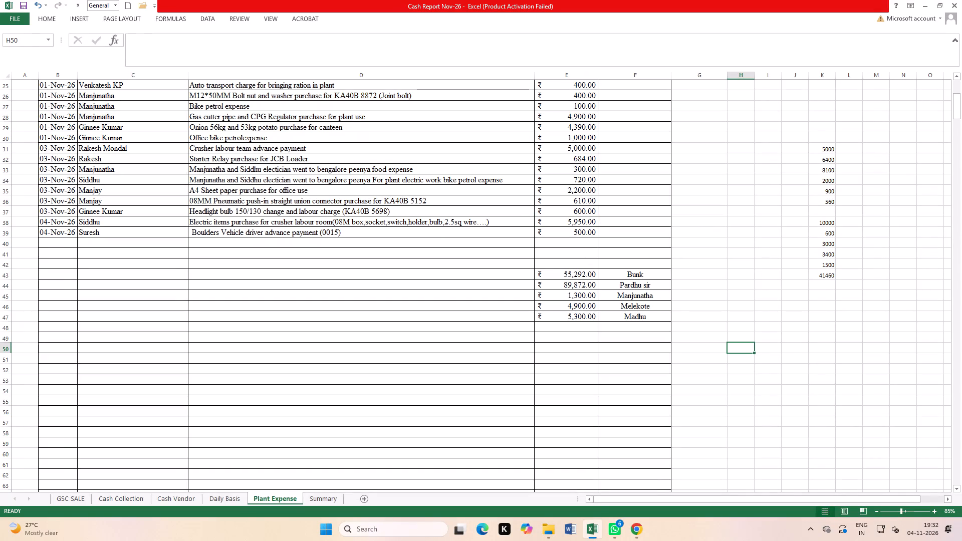
click(654, 349)
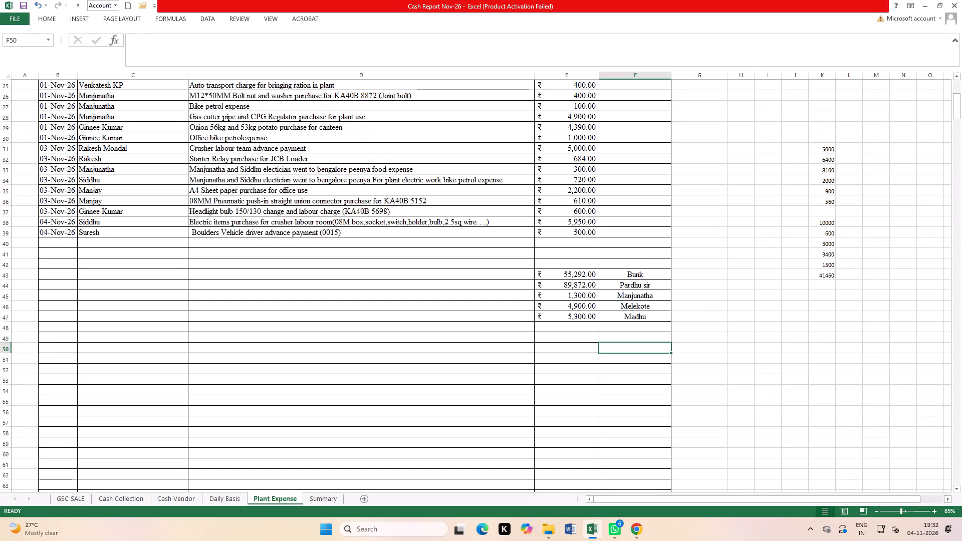
click(833, 286)
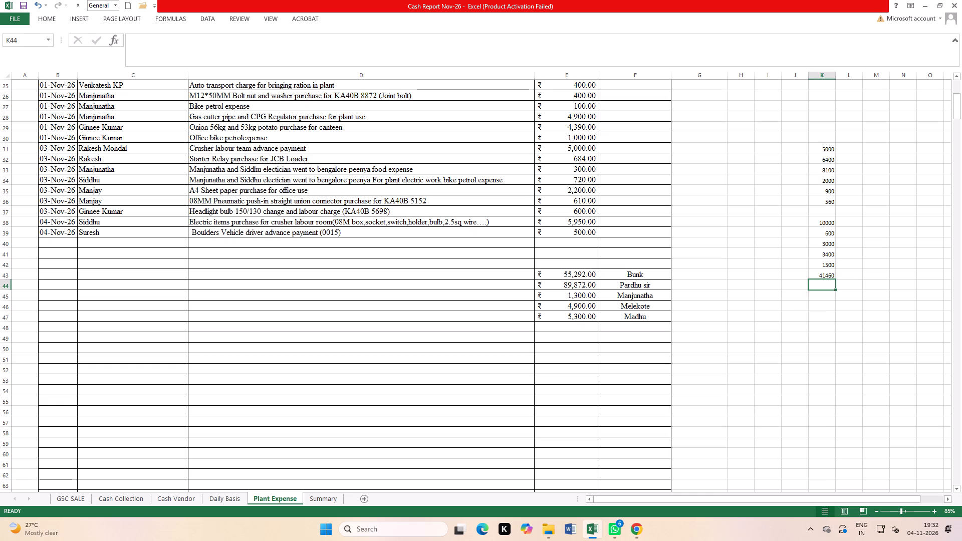
scroll(833, 286, up, 4)
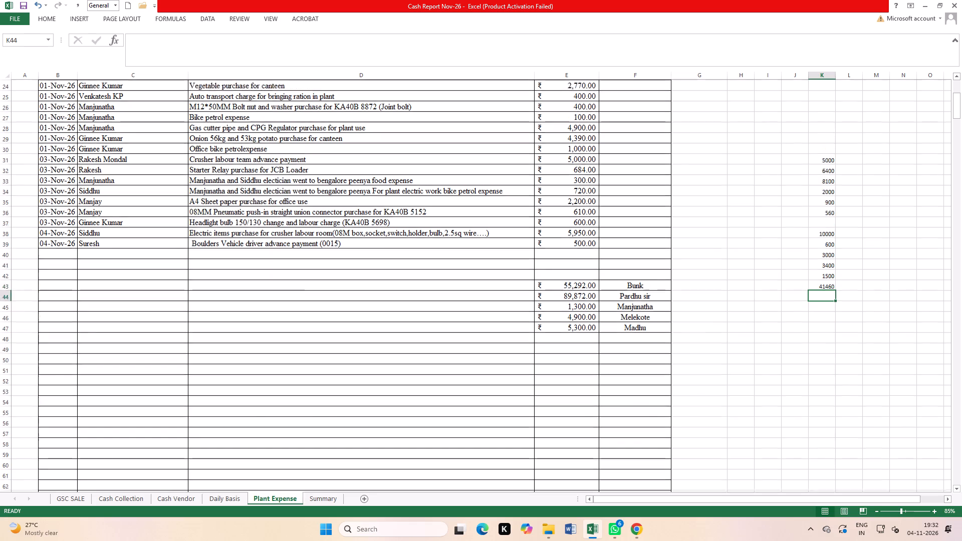
scroll(833, 286, up, 5)
scroll(833, 250, down, 6)
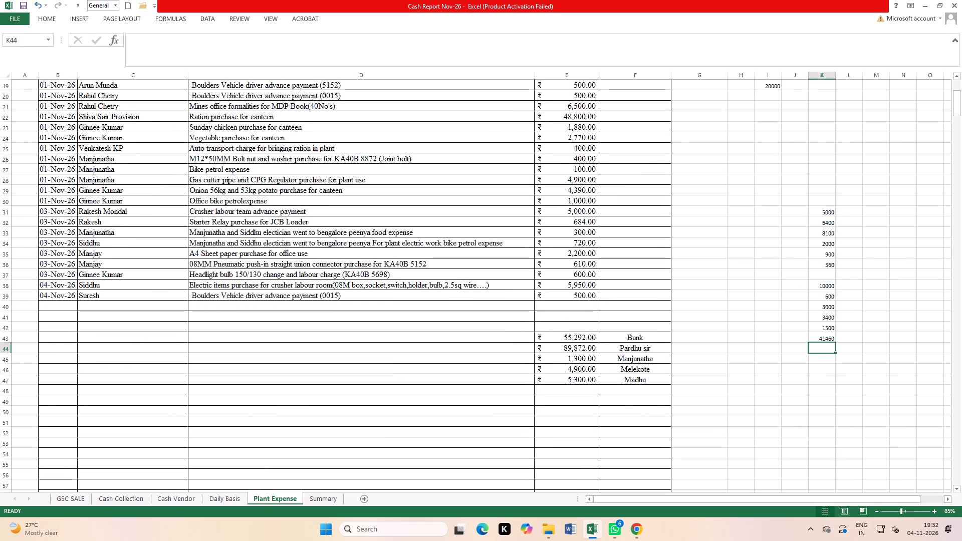
text(41200)
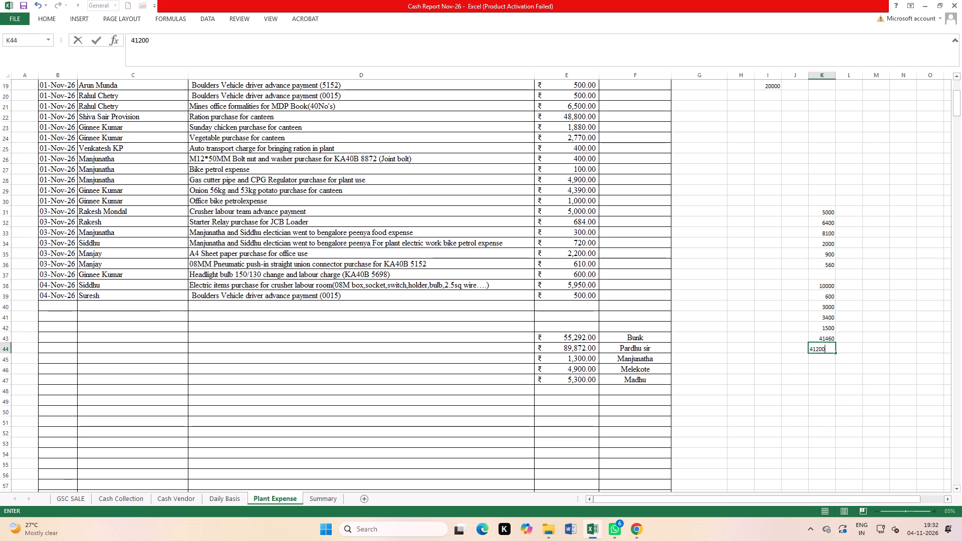
key(Return)
Add the sum of K43 and K44, 82660, as an amount in E42 above the Bunk balance and label it "Cash".
drag(825, 339, 825, 348)
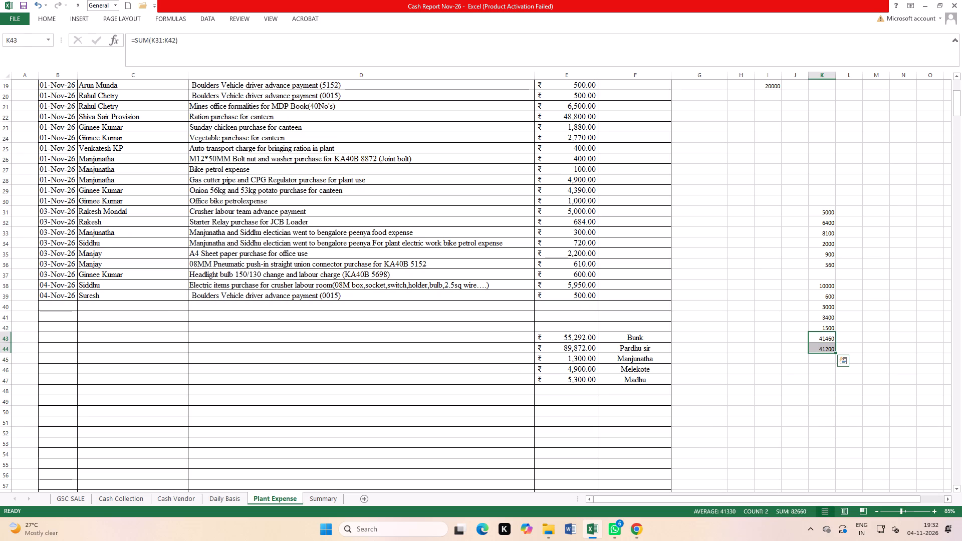
click(583, 326)
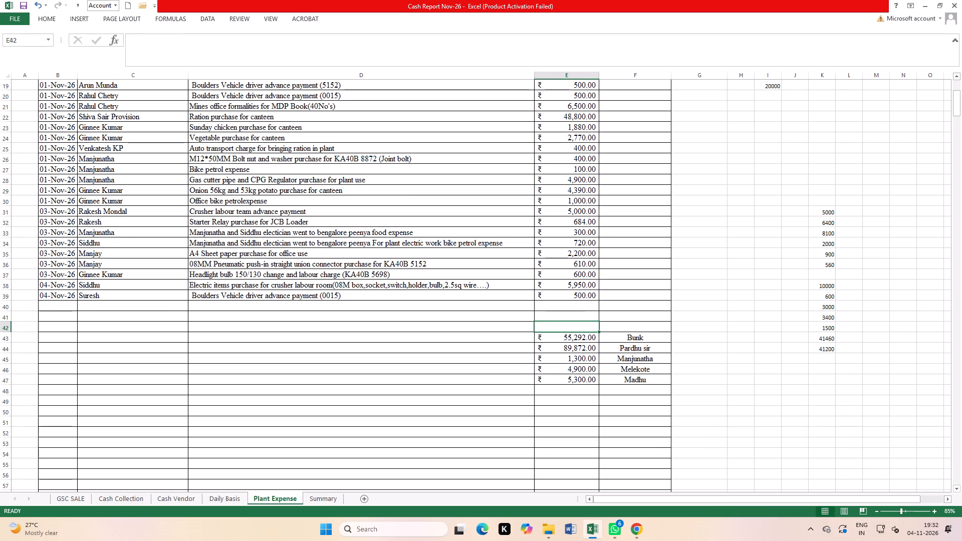
drag(824, 338, 827, 354)
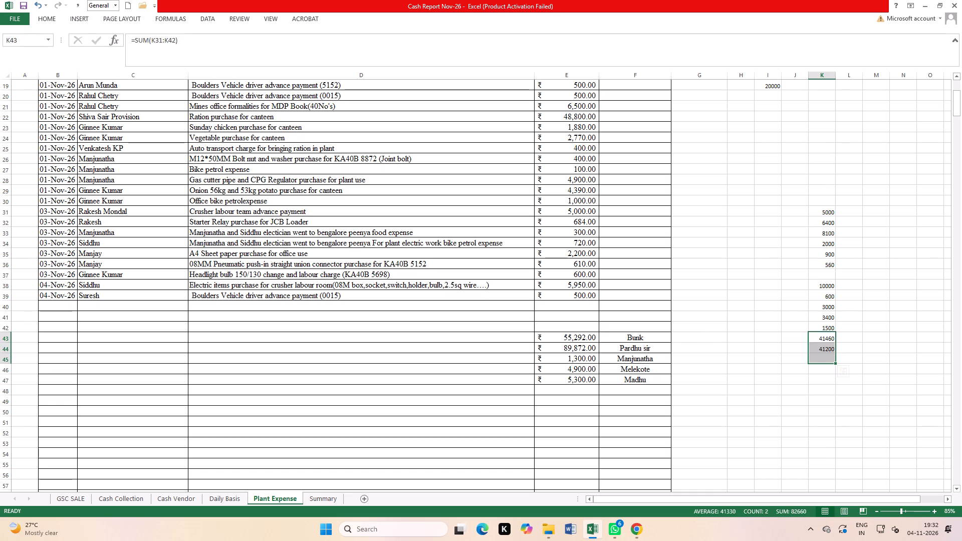
click(571, 326)
text(82)
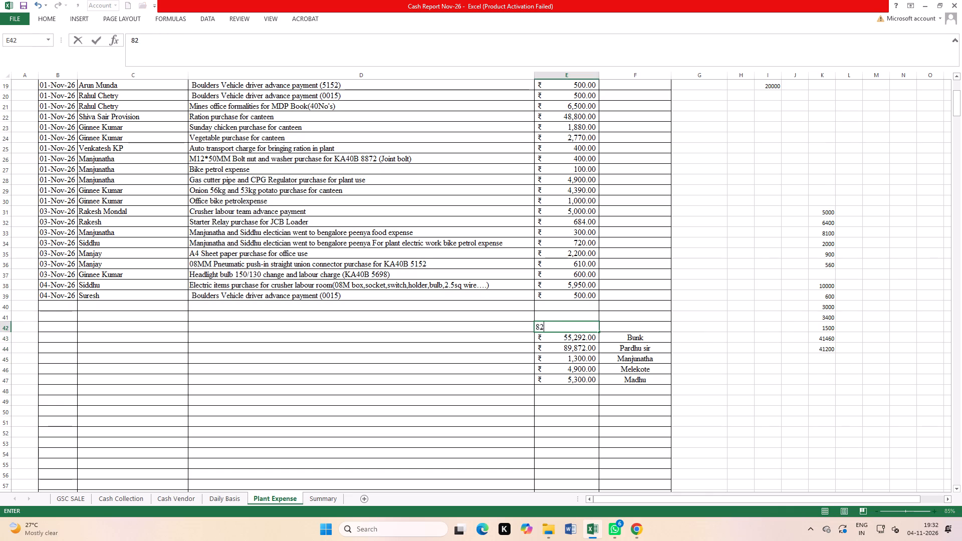
key(6)
key(6)
key(0)
key(Right)
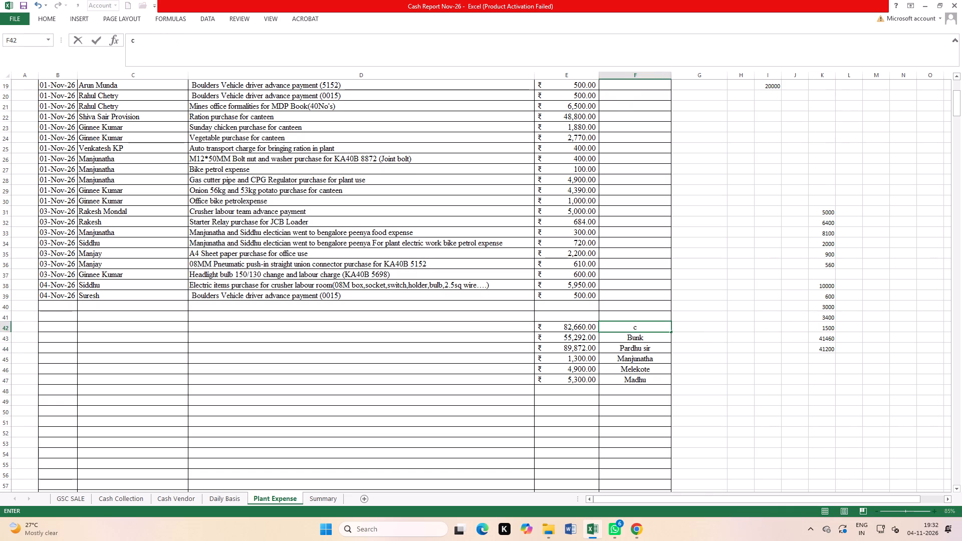
key(BackSpace)
key(c)
text(ash)
click(699, 392)
Enter 51860 in E41 above the Cash amount and check the total and difference beside the sheet's header.
click(585, 315)
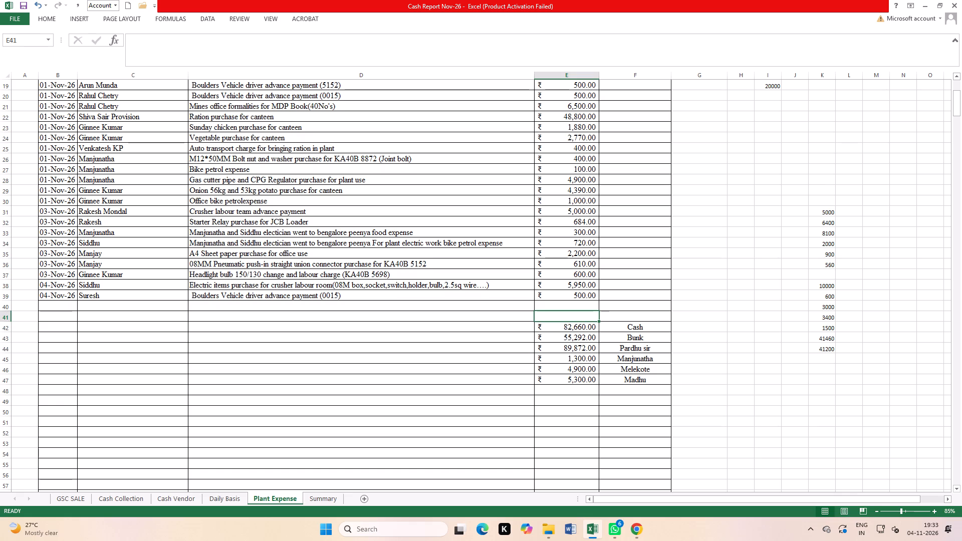
scroll(647, 380, up, 8)
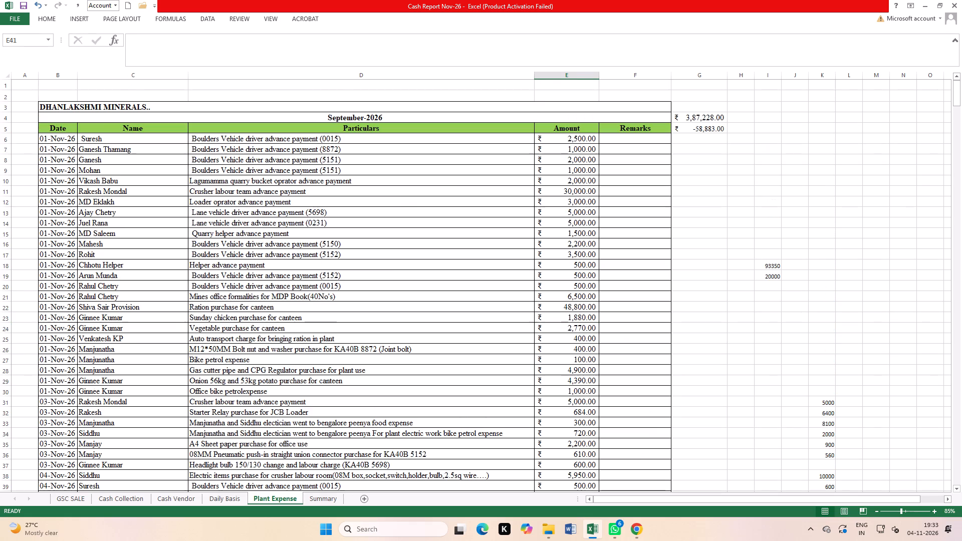
scroll(668, 363, down, 5)
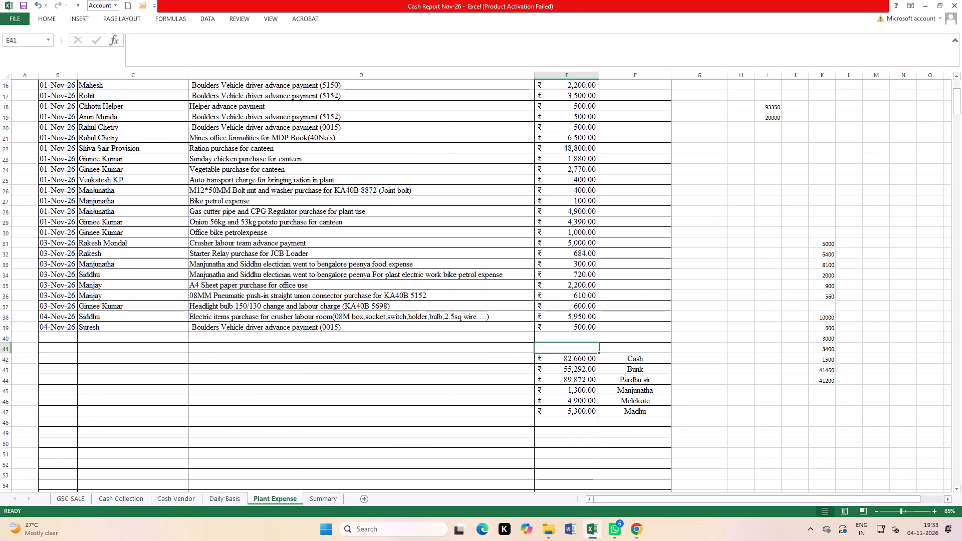
text(51)
text(860)
key(Return)
scroll(827, 326, up, 5)
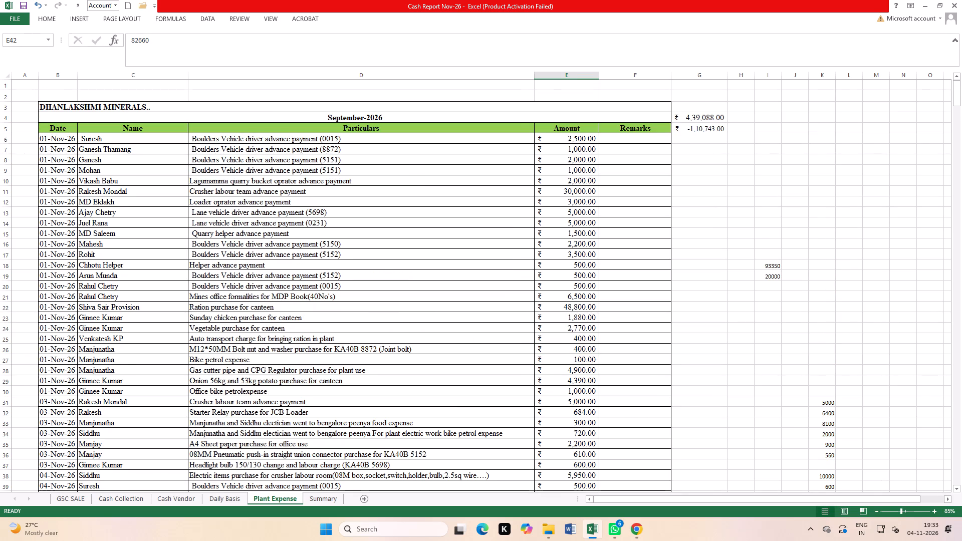
scroll(724, 340, up, 1)
scroll(724, 340, down, 5)
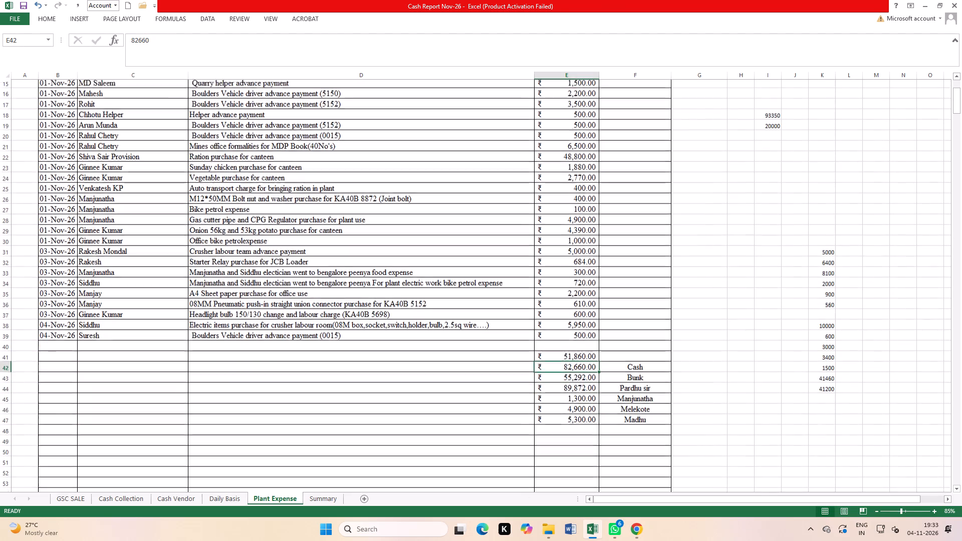
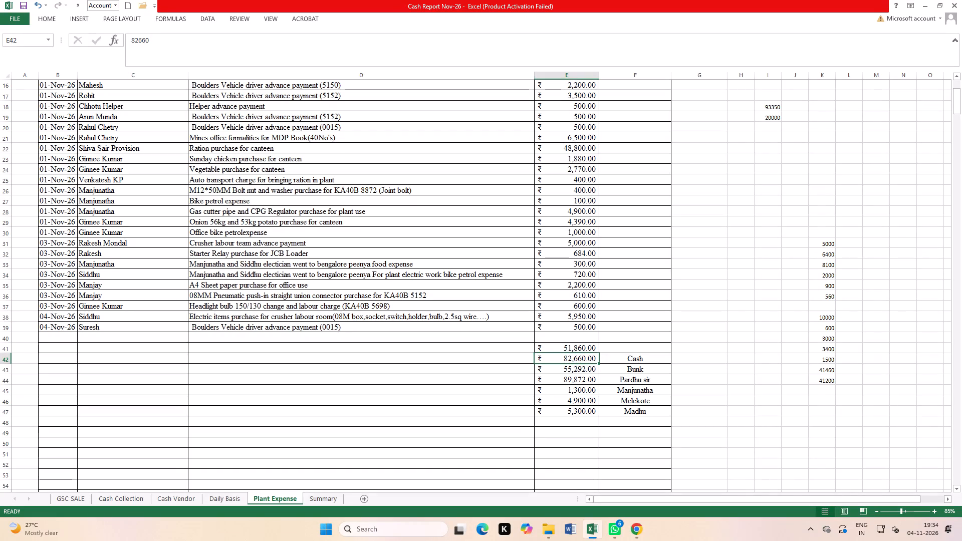
Clear the amount in E41 above the balances and set the Cash amount in E42 to 41460.
click(682, 374)
click(581, 351)
key(Delete)
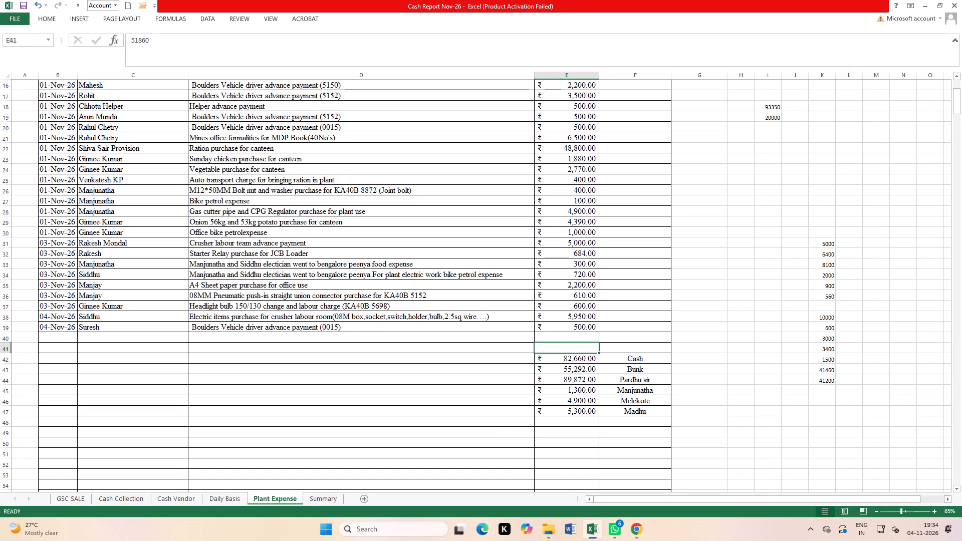
click(577, 358)
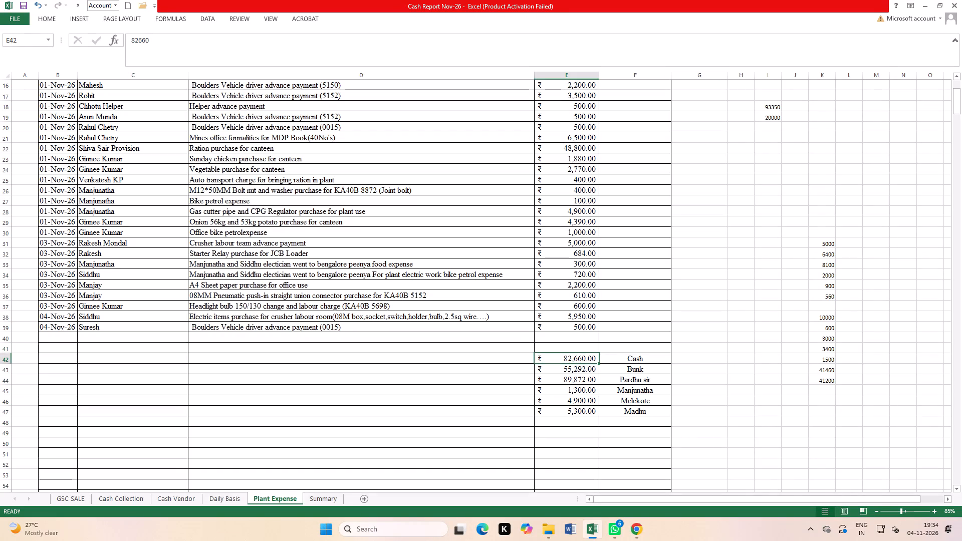
text(41460)
key(Return)
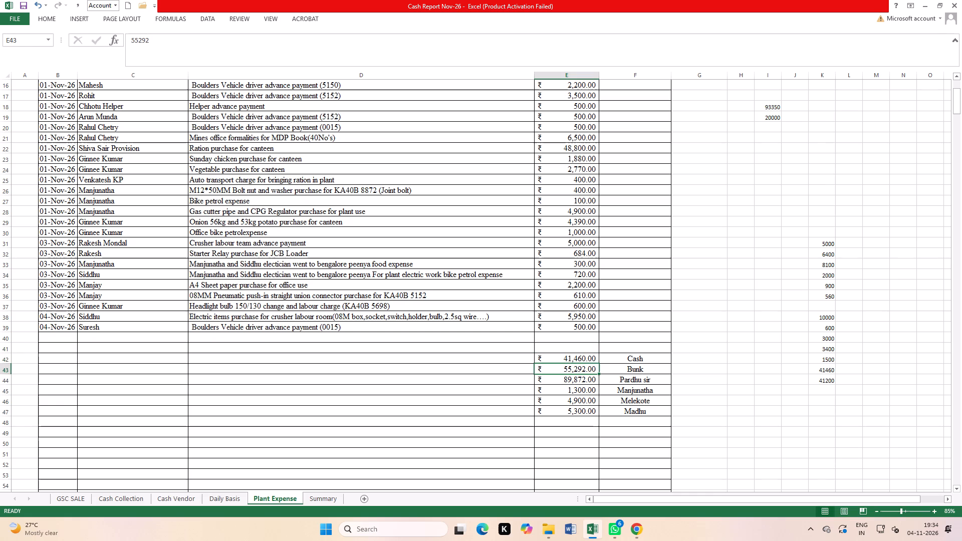
Compare the total and difference beside the Plant Expense header with the listed expenses and balances.
click(710, 386)
scroll(715, 346, up, 3)
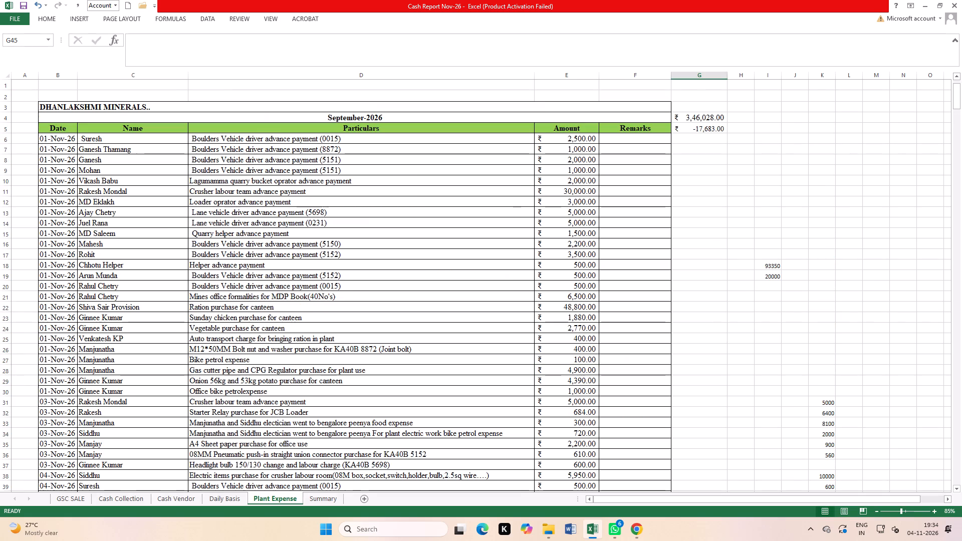
scroll(715, 346, up, 6)
scroll(715, 346, down, 3)
scroll(715, 346, up, 2)
scroll(715, 346, down, 4)
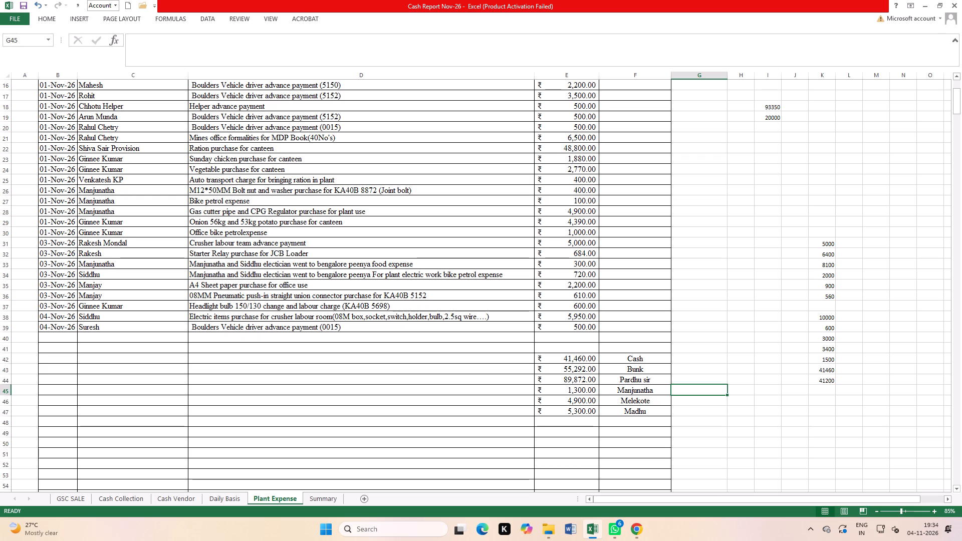
scroll(747, 342, up, 4)
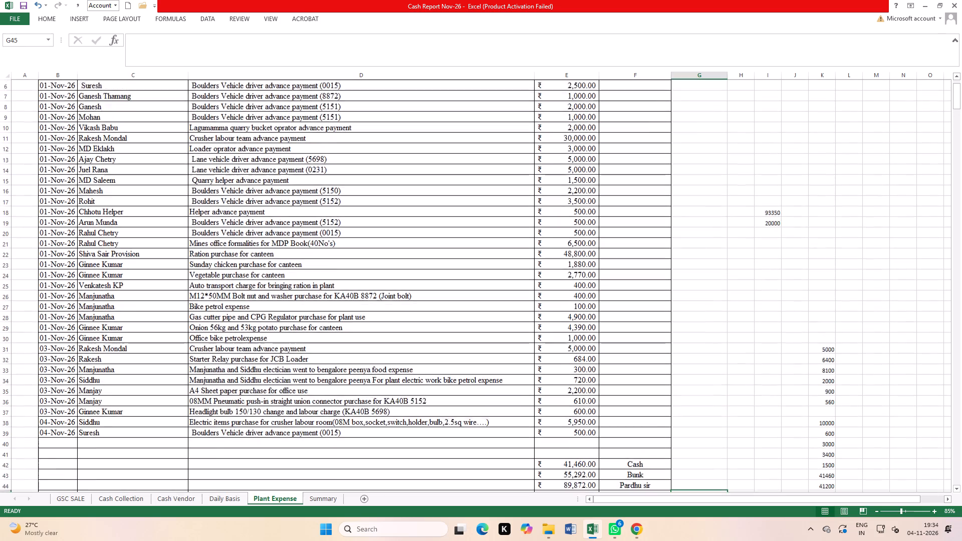
scroll(747, 342, up, 1)
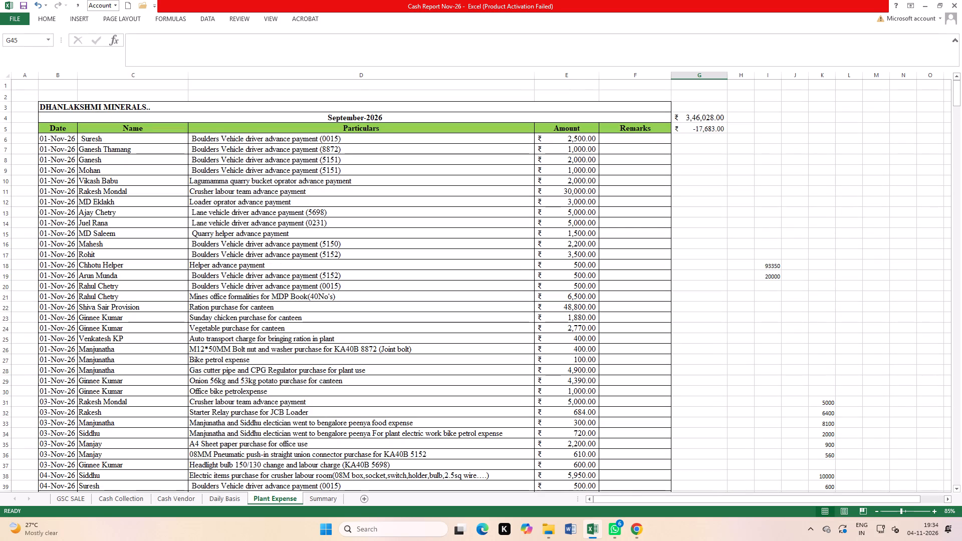
scroll(747, 342, down, 4)
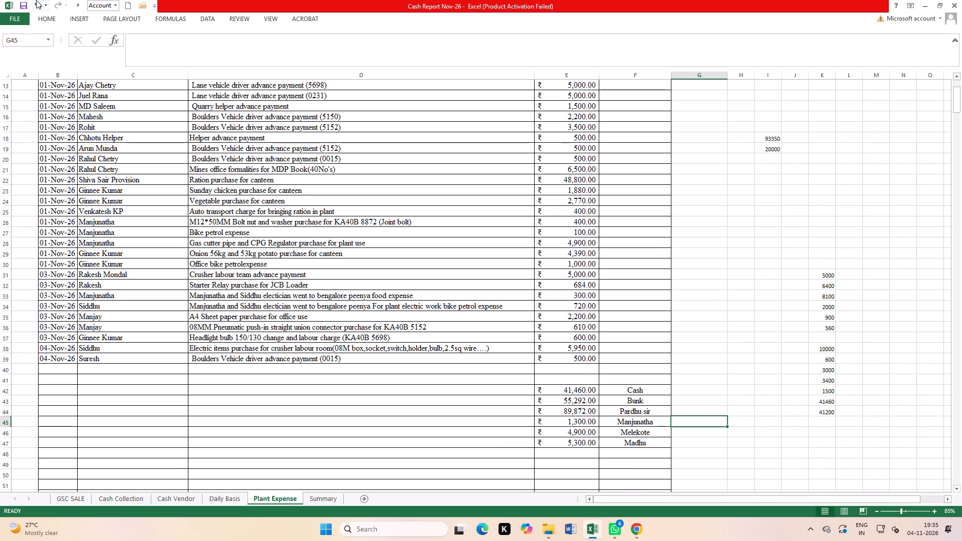
Review the sales, Cash Collection and Plant Expense sheets, and inspect the formula behind the Cash Collected credit on Summary.
click(80, 500)
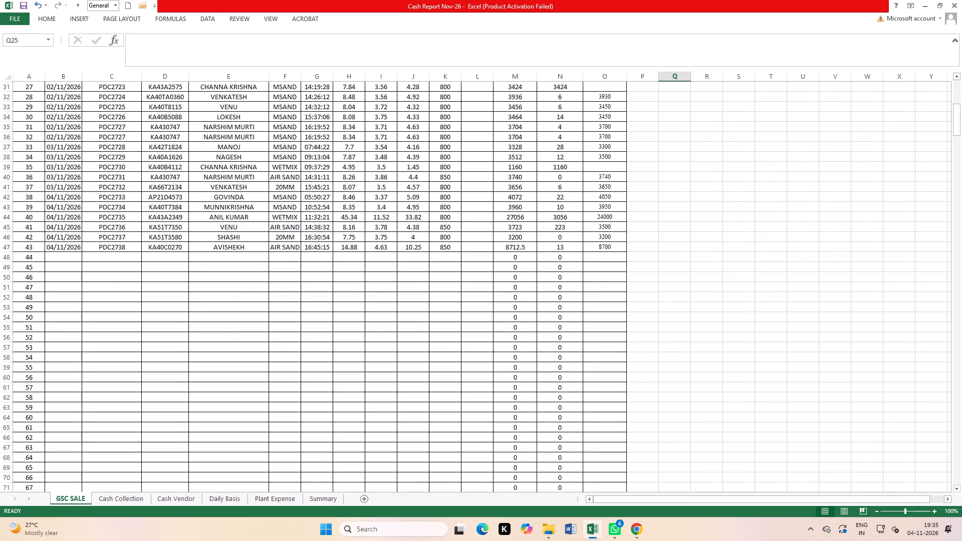
click(138, 496)
click(280, 499)
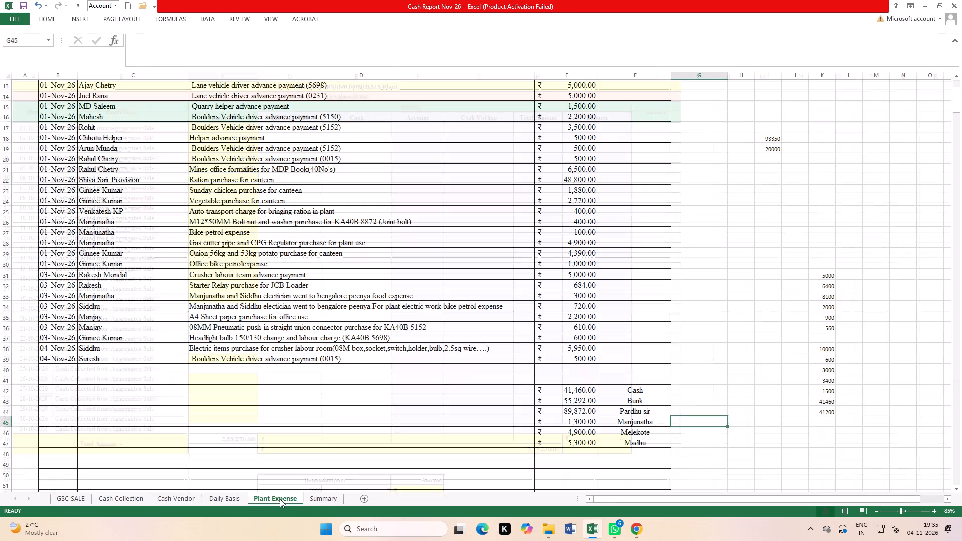
click(326, 500)
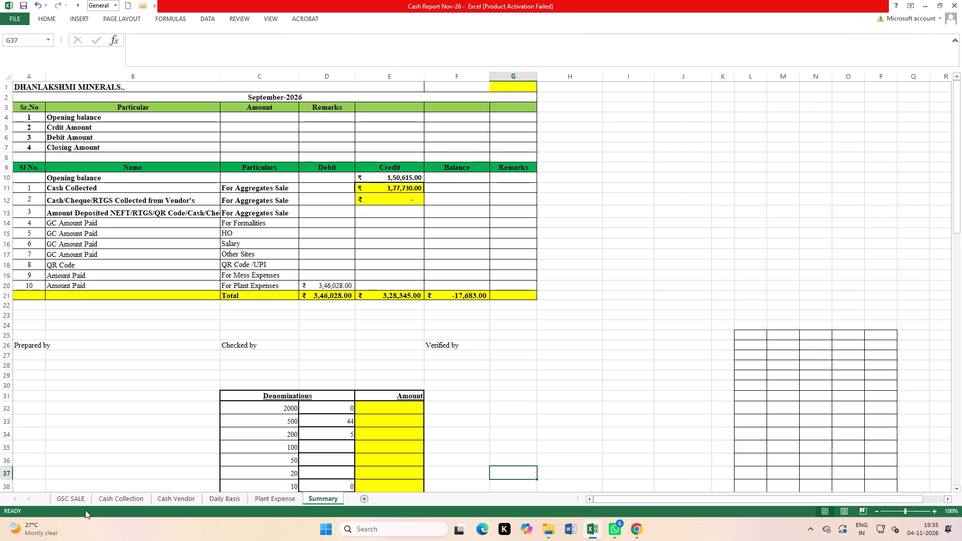
click(106, 500)
scroll(106, 500, up, 4)
click(352, 302)
drag(237, 129, 238, 163)
click(265, 499)
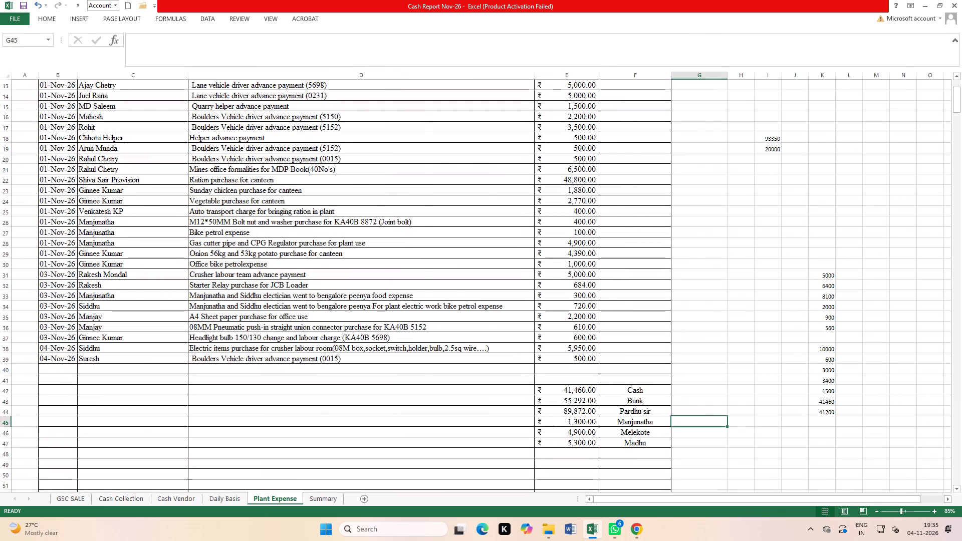
click(310, 493)
click(376, 240)
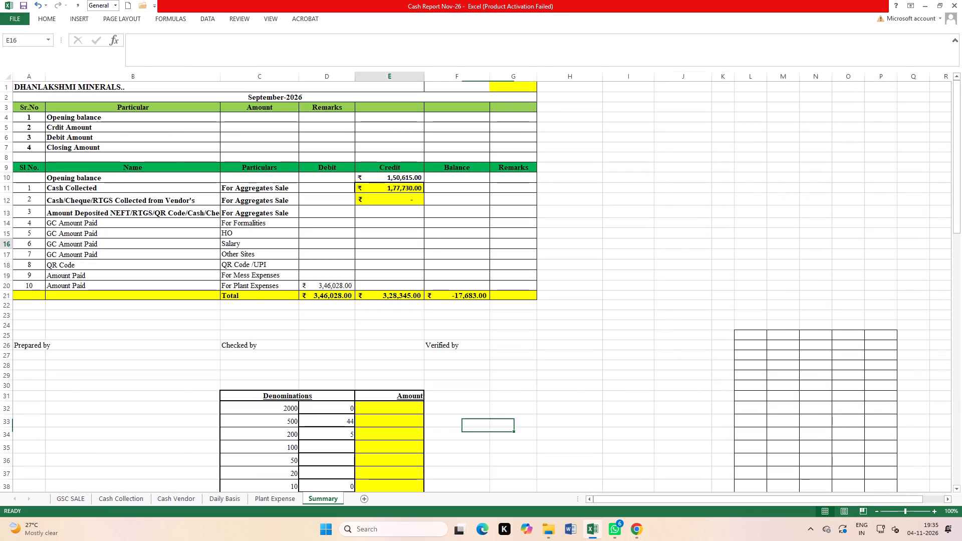
double_click(389, 191)
double_click(388, 187)
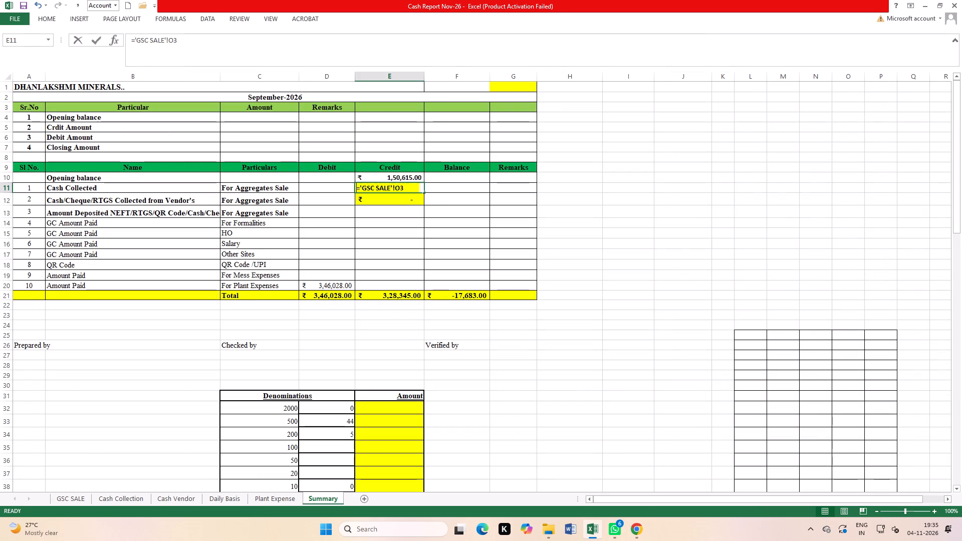
key(Return)
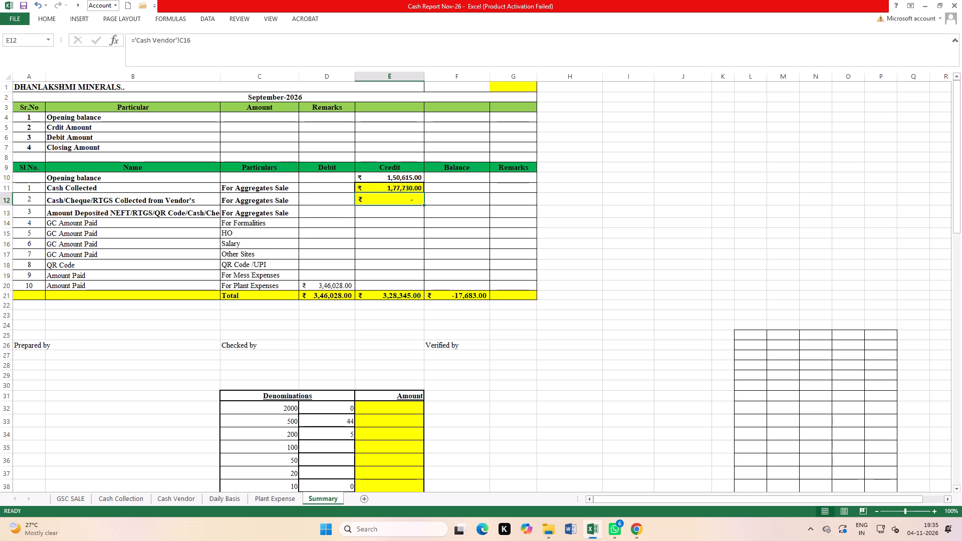
Check the GSC SALE Total Amount entries in O5:O47 against the subtotal formula in O3 and the Cash Collection amounts.
click(78, 494)
scroll(144, 431, up, 3)
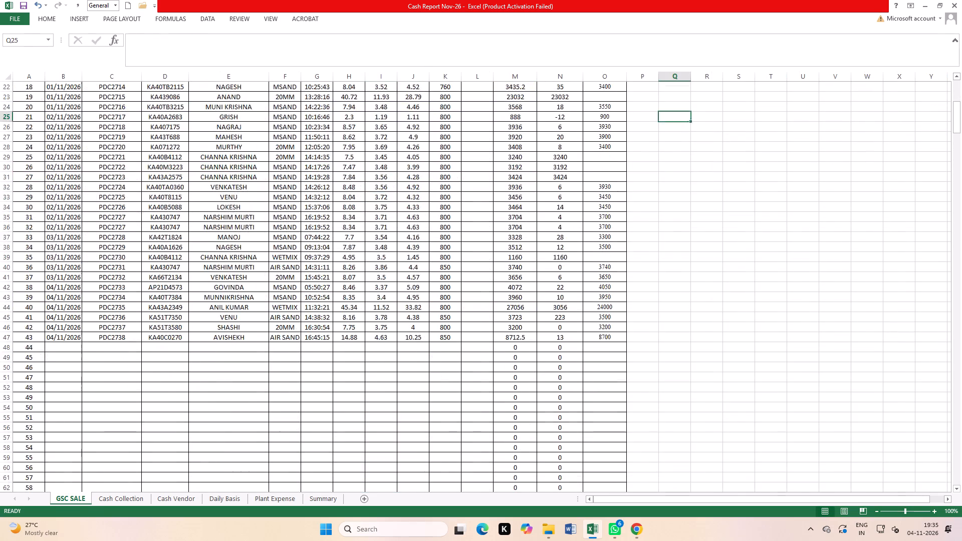
scroll(144, 431, up, 9)
scroll(144, 431, down, 4)
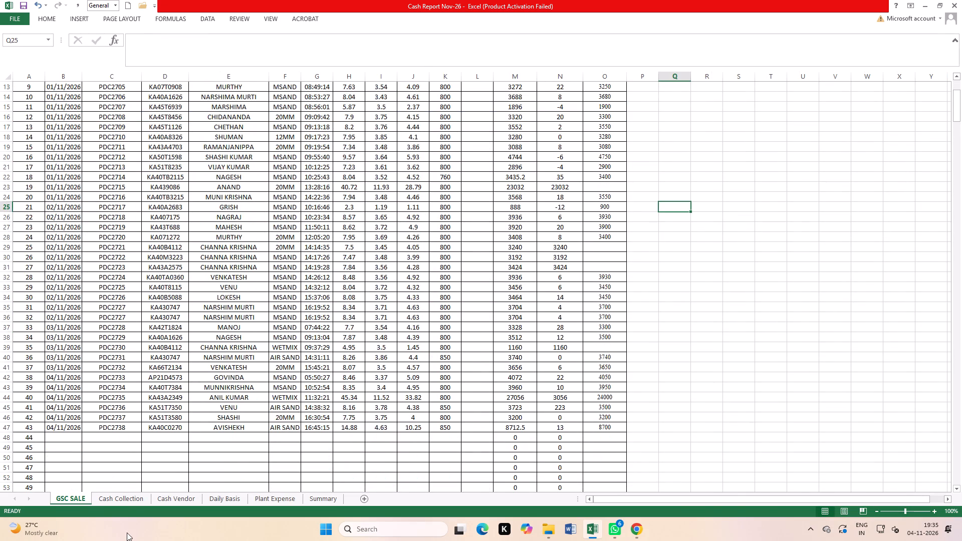
click(125, 500)
click(291, 357)
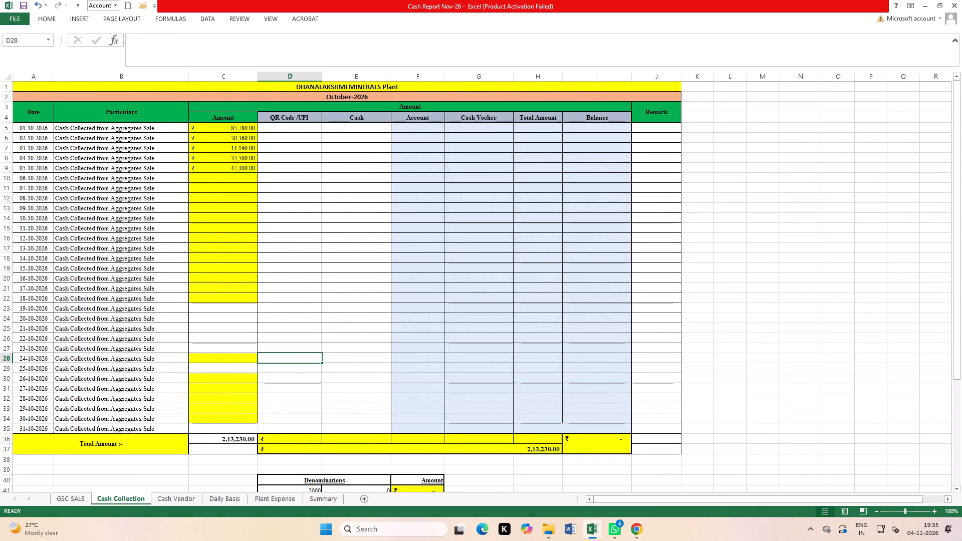
click(64, 501)
scroll(535, 345, up, 8)
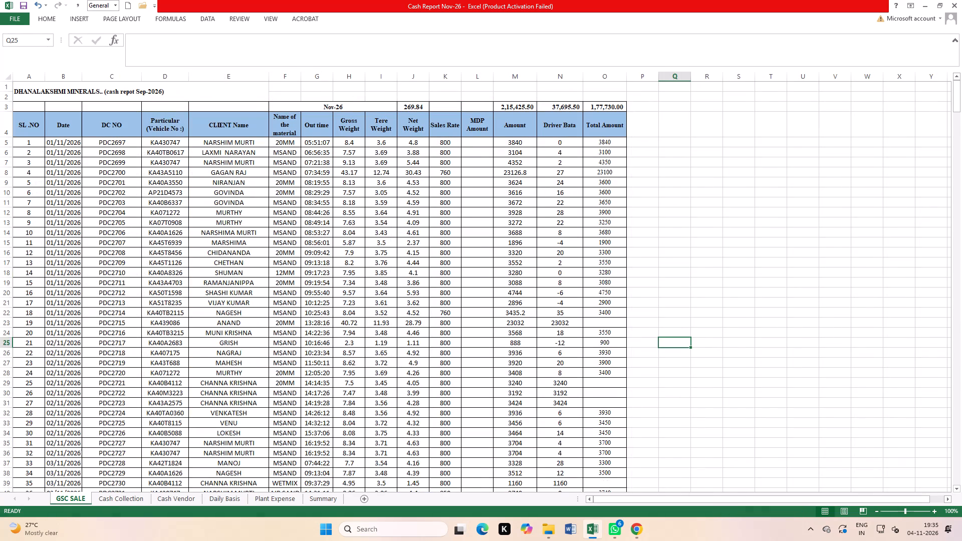
scroll(629, 323, up, 1)
drag(603, 143, 622, 512)
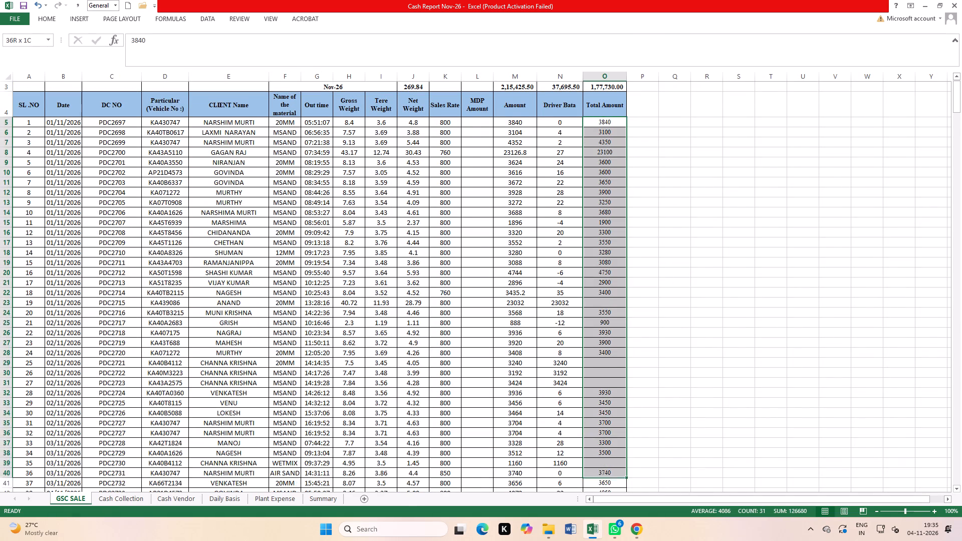
drag(622, 512, 600, 334)
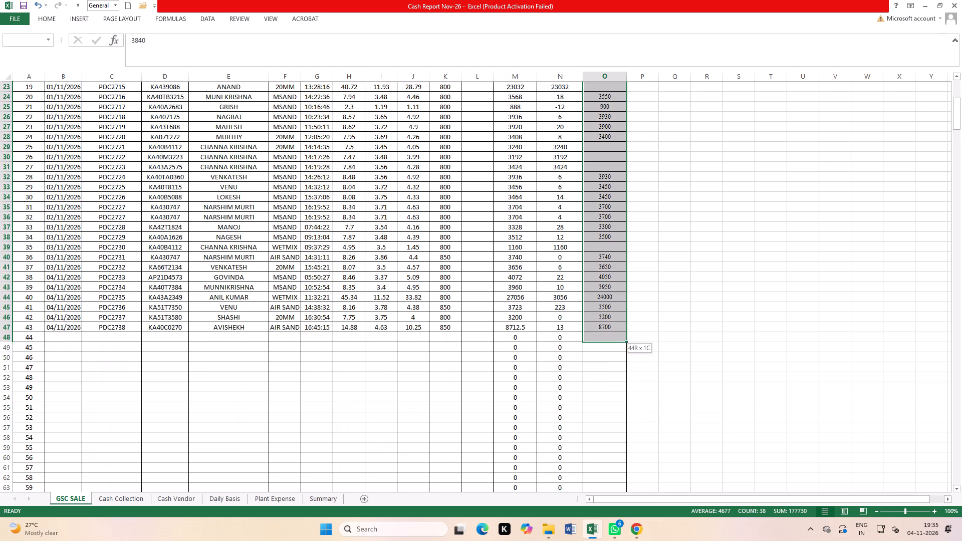
drag(600, 334, 600, 327)
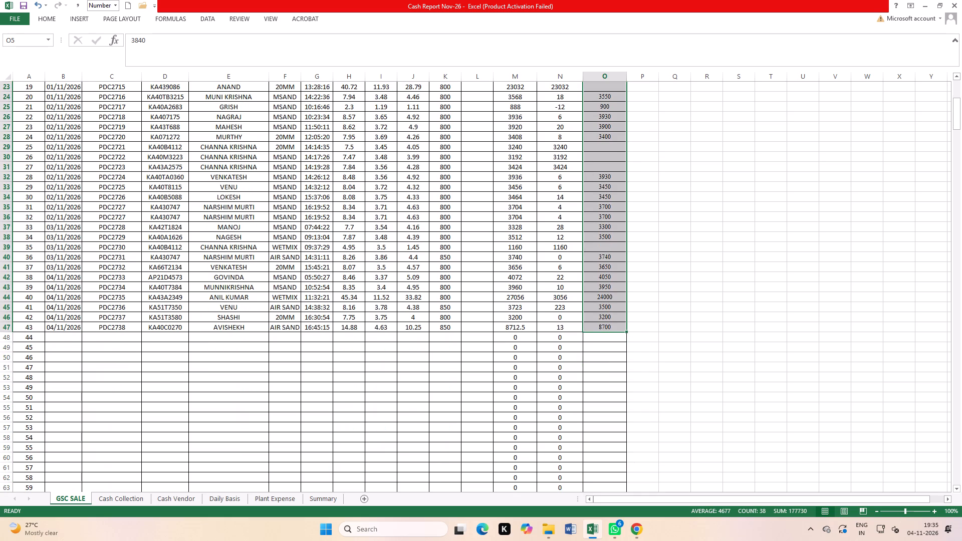
scroll(734, 315, up, 13)
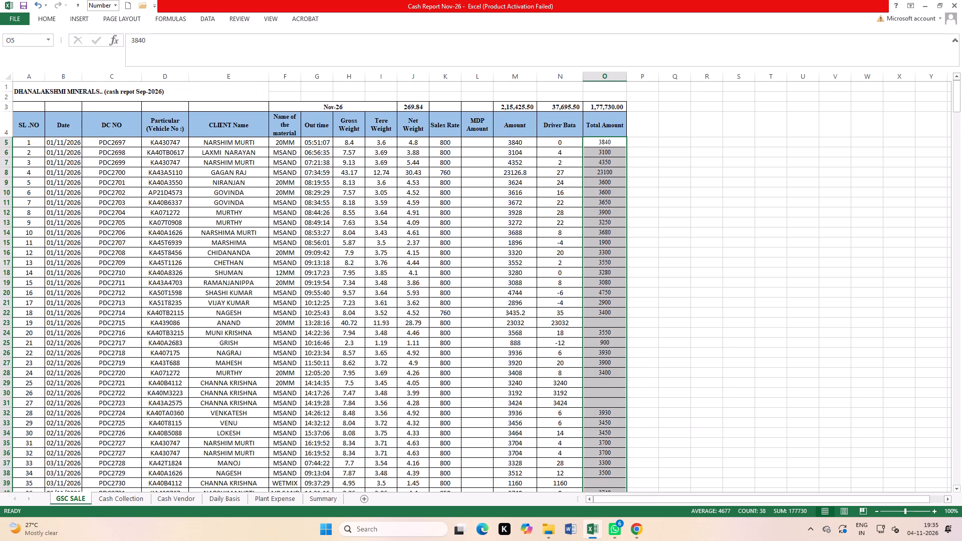
double_click(610, 105)
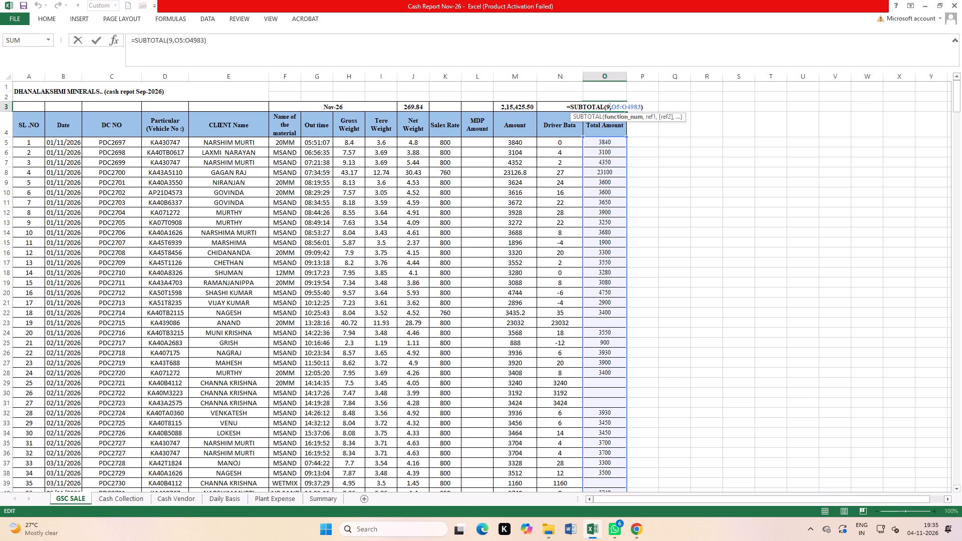
key(Return)
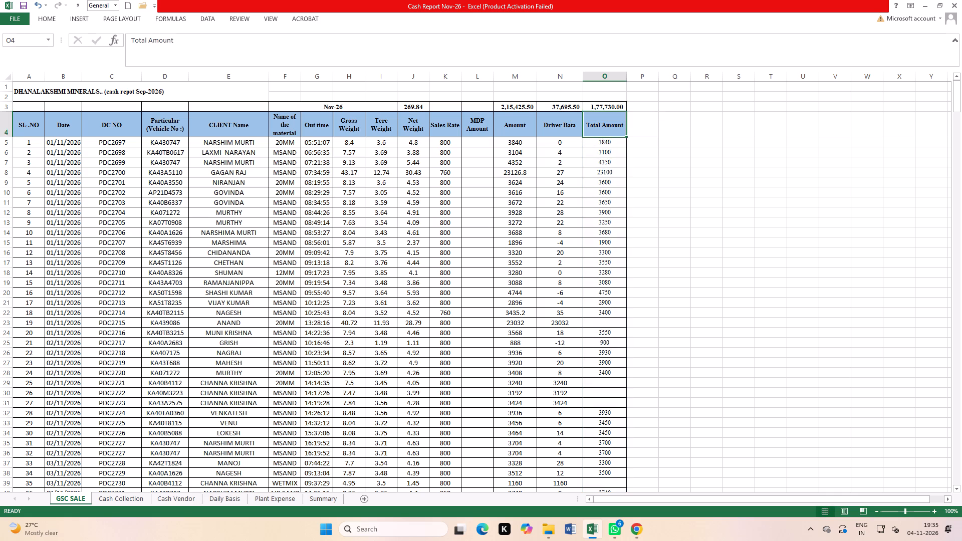
double_click(615, 107)
scroll(643, 234, down, 4)
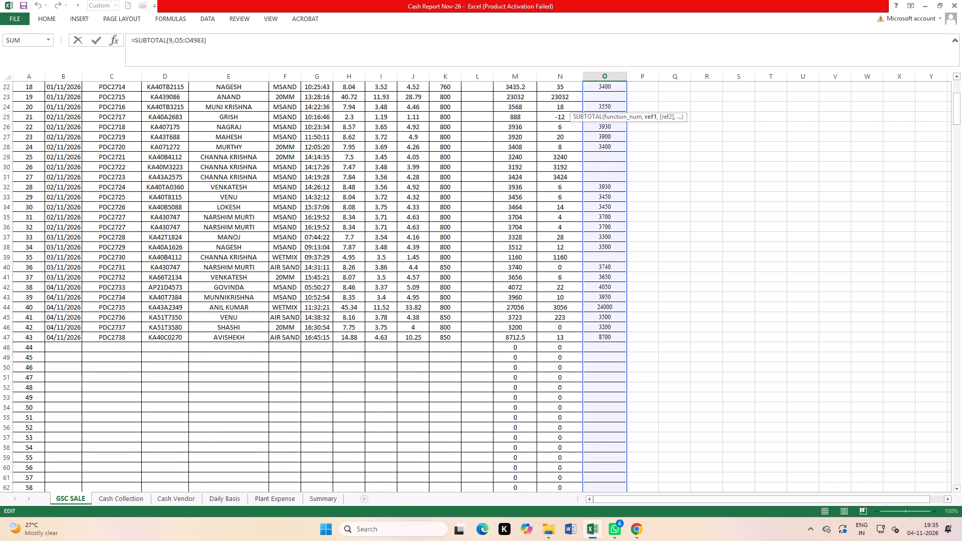
scroll(644, 238, down, 6)
key(Return)
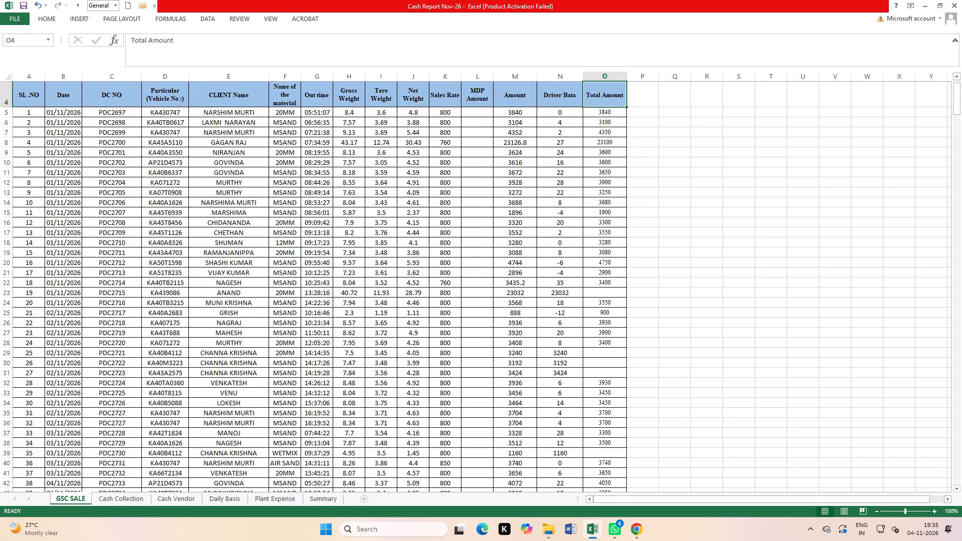
On Cash Collection, clear the amounts for 04-10-2026 and 05-10-2026 and enter 47400 for 04-10-2026.
click(129, 498)
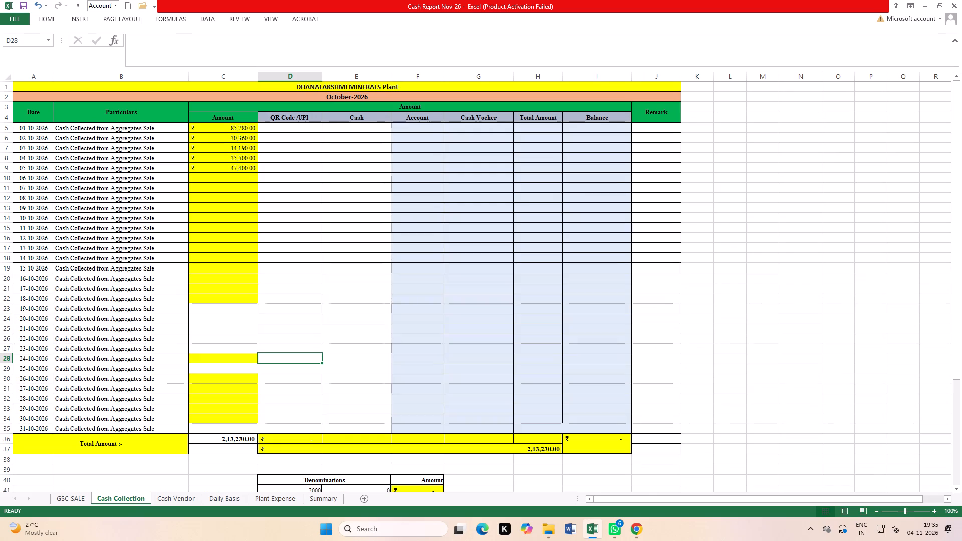
click(7, 159)
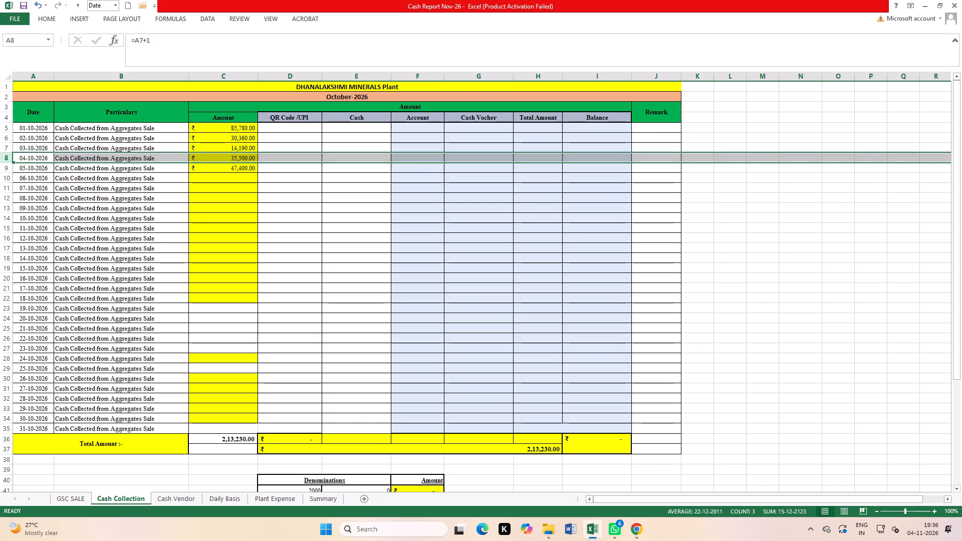
click(229, 158)
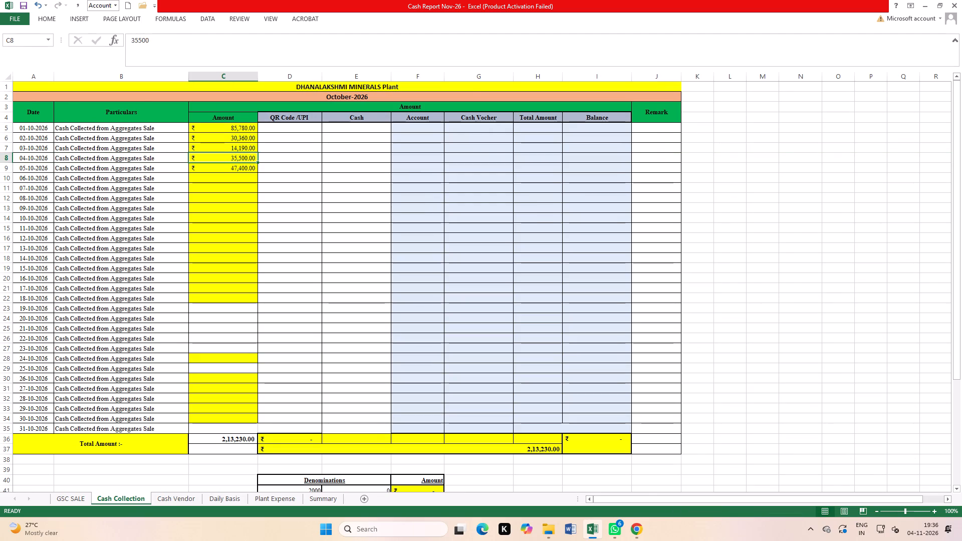
key(Delete)
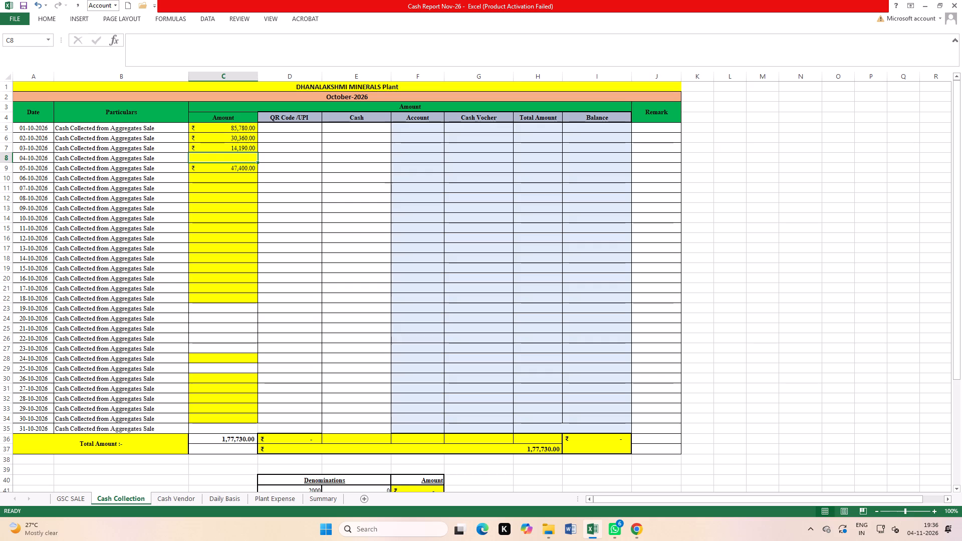
click(241, 167)
key(Delete)
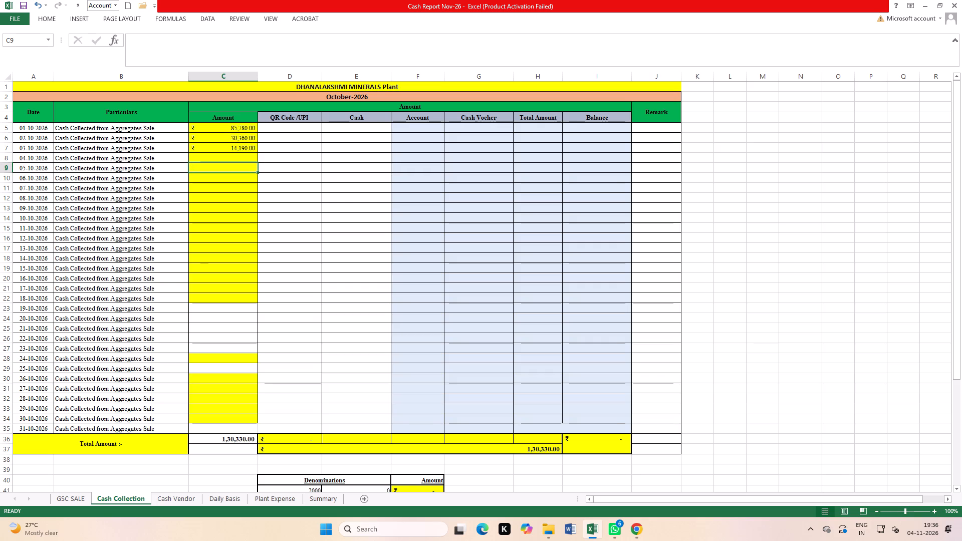
click(243, 152)
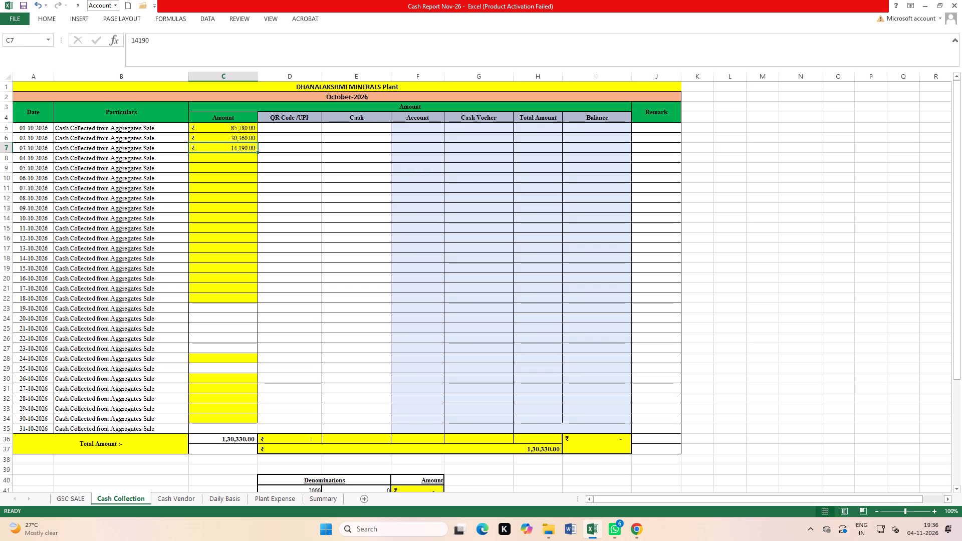
key(Down)
text(47400)
key(Return)
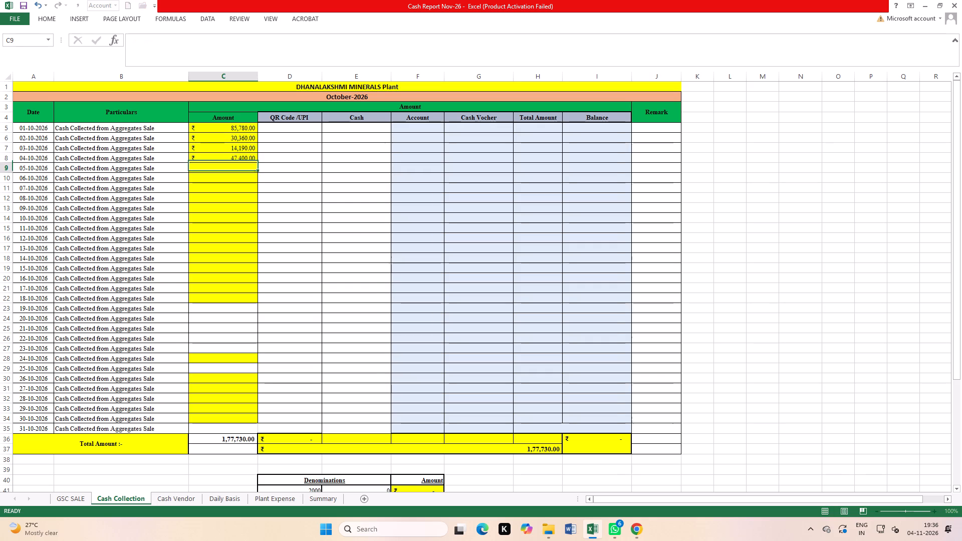
Check the Total Amount subtotal at the top of GSC SALE against the Cash Collection total.
click(76, 499)
scroll(144, 448, up, 5)
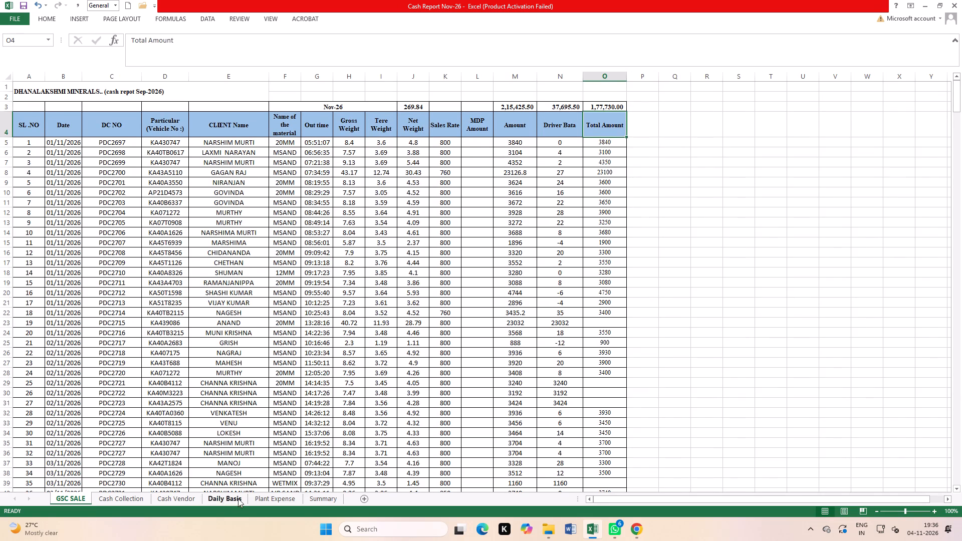
On Summary, link the Cash Collected credit in E11 to the Total Amount in C36 of Cash Collection.
click(320, 502)
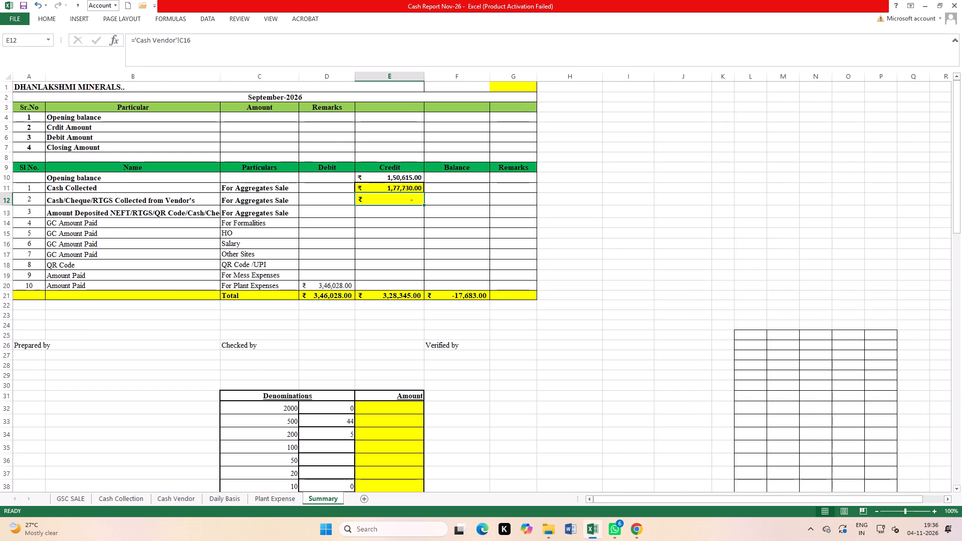
click(424, 264)
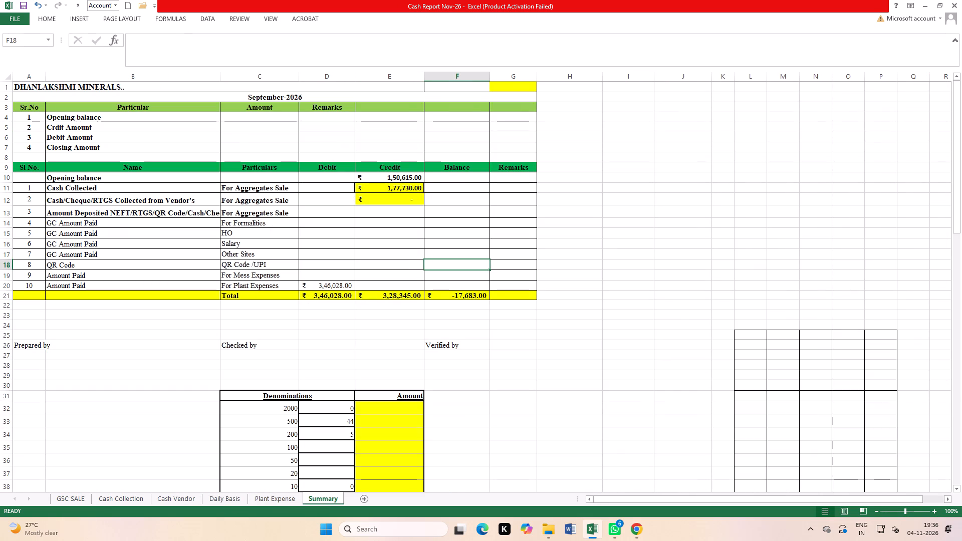
click(391, 189)
key(equal)
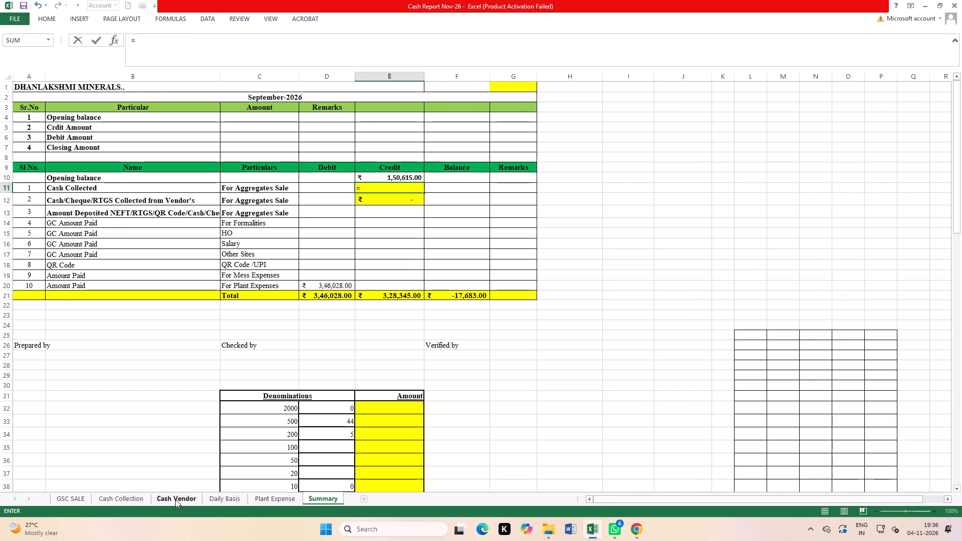
click(140, 498)
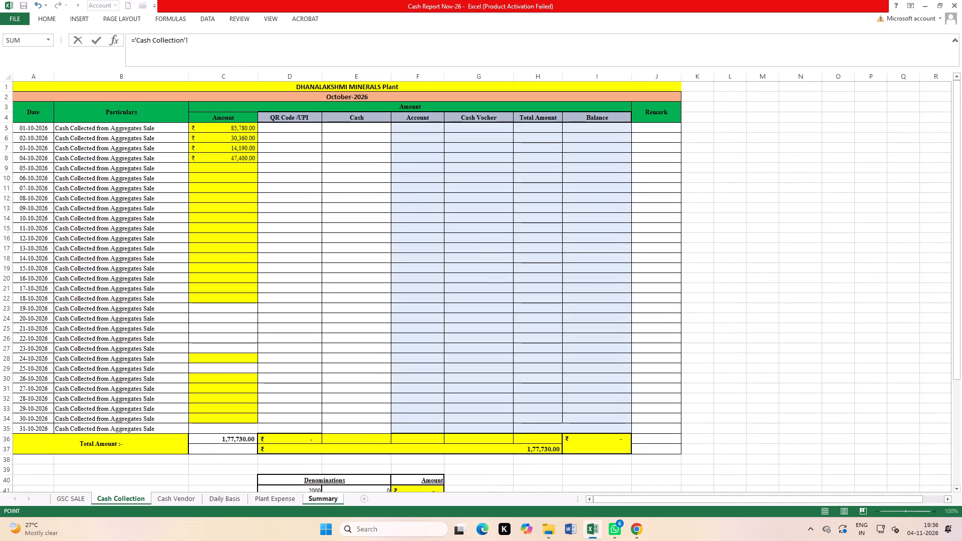
click(229, 440)
key(Return)
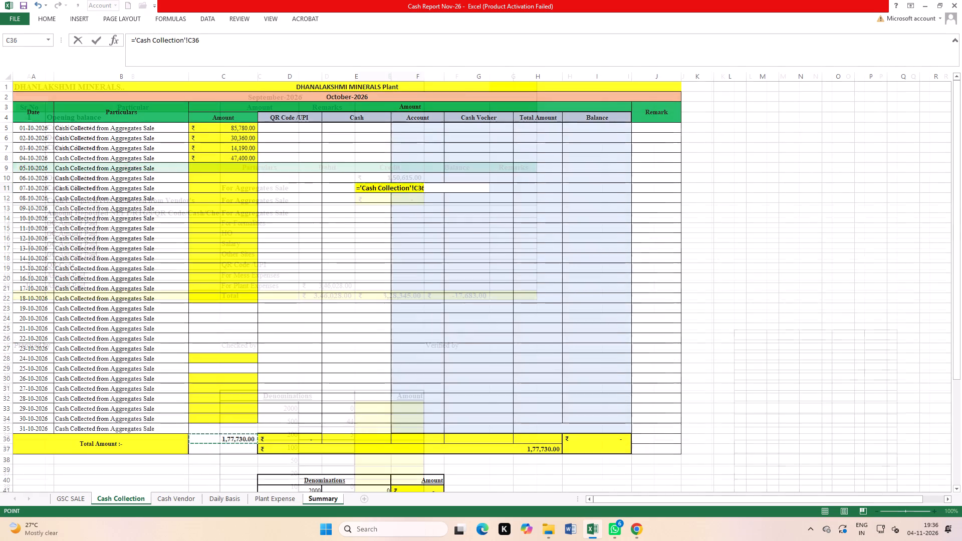
click(548, 398)
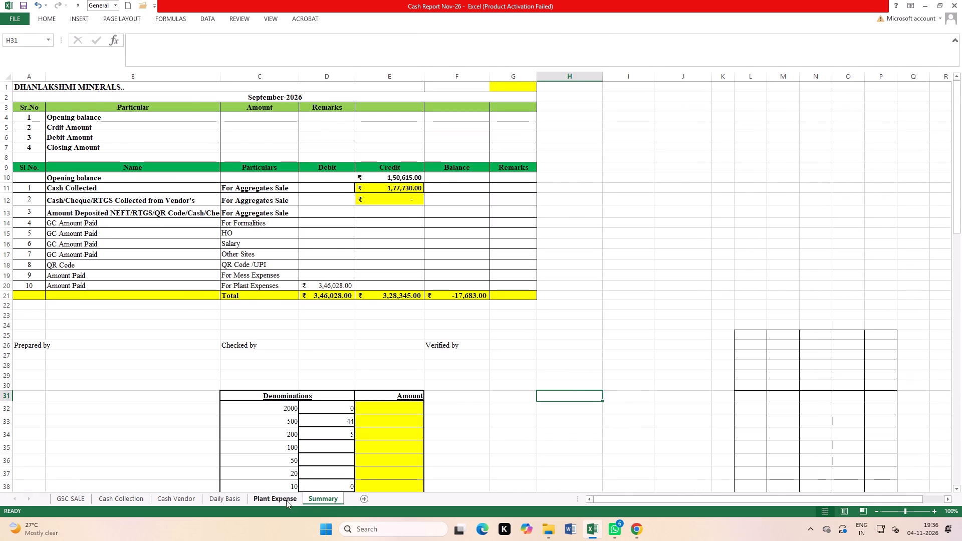
Review the Plant Expense entries and the Cash, Bunk and other named balance rows beneath them.
click(285, 500)
scroll(633, 371, up, 2)
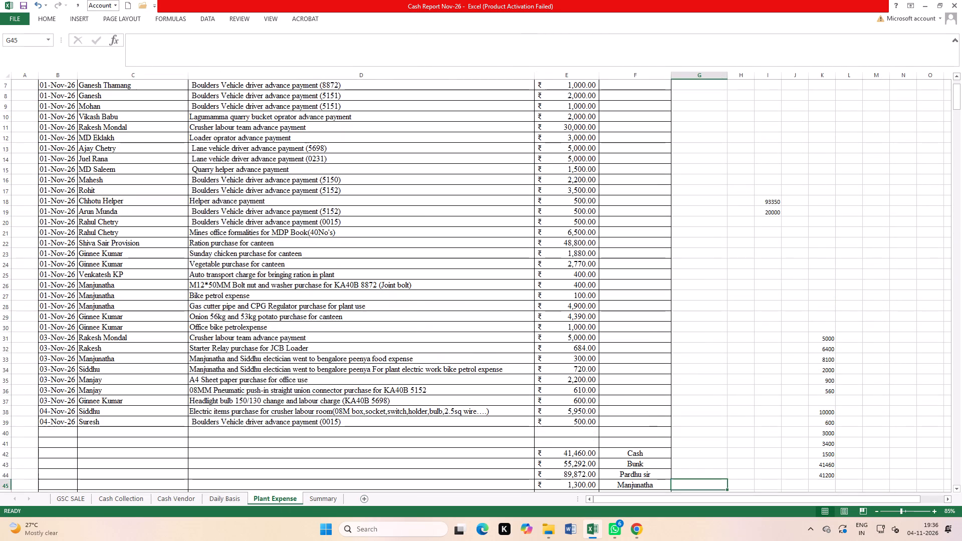
scroll(635, 374, down, 4)
click(649, 424)
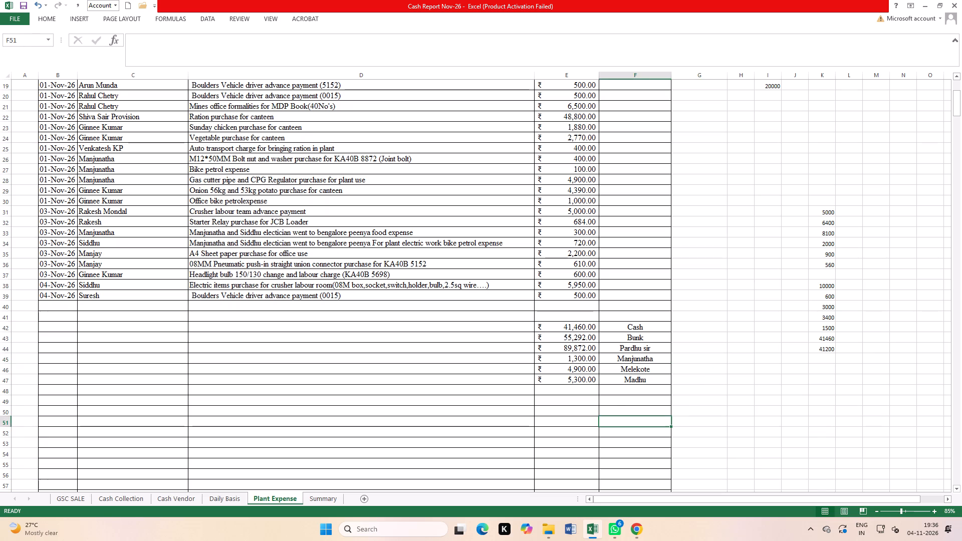
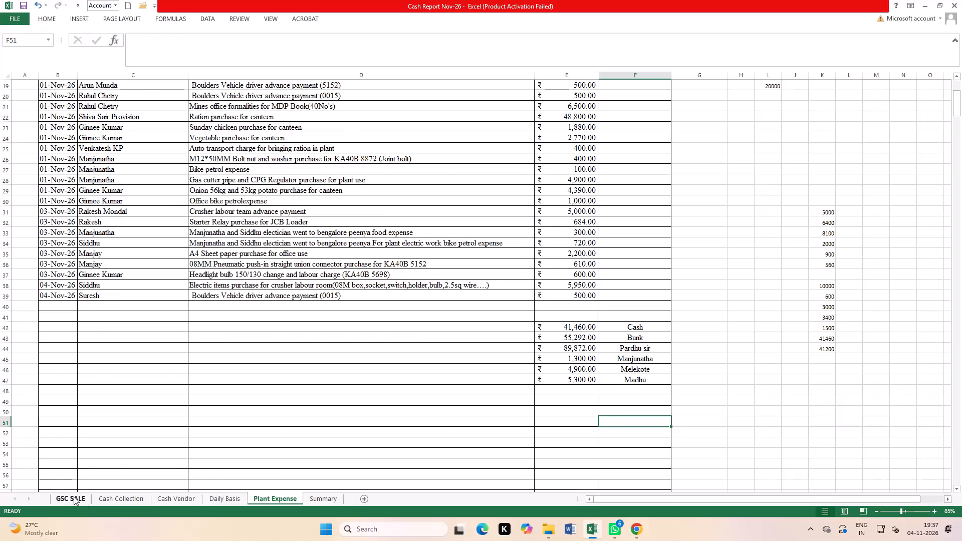
On GSC SALE, add filters to the header row 4 and filter Total Amount to blank cells only.
click(73, 496)
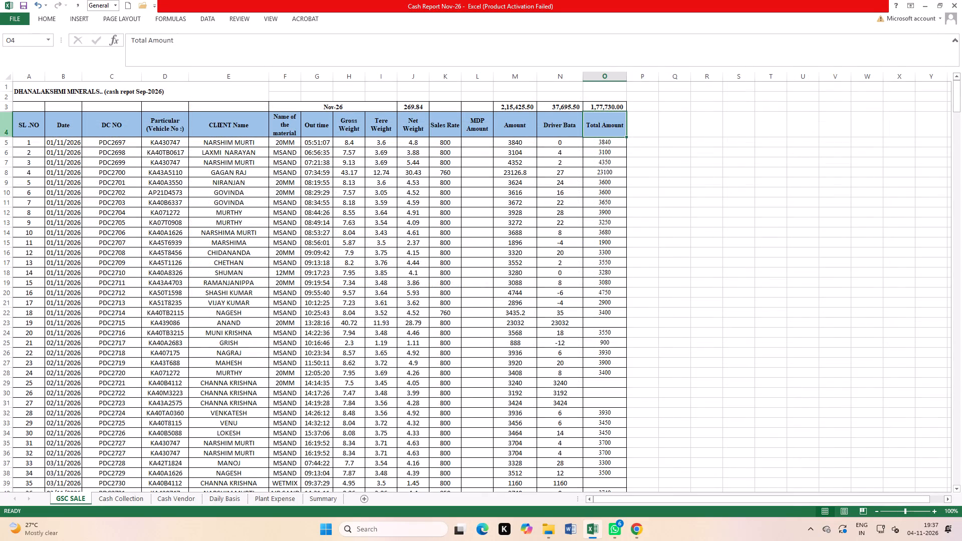
click(0, 119)
click(225, 34)
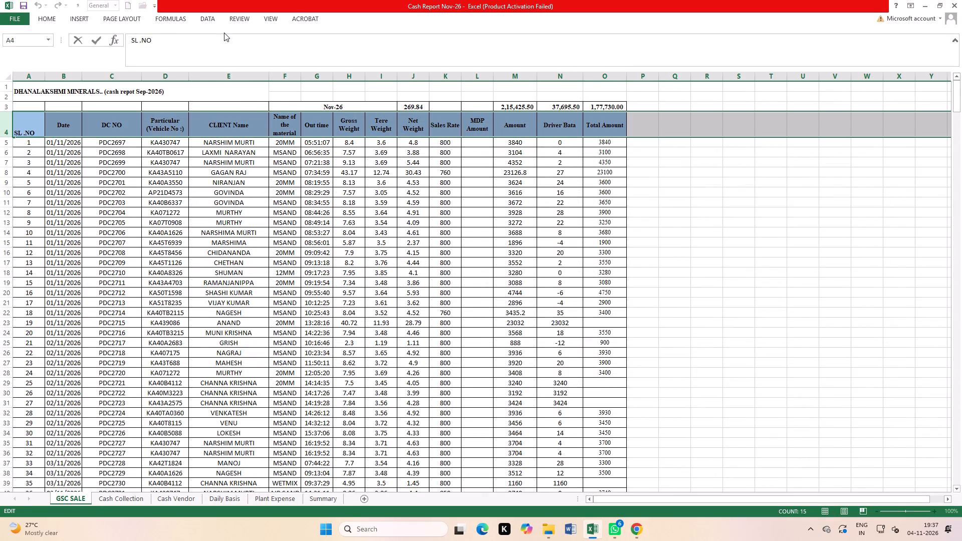
click(178, 198)
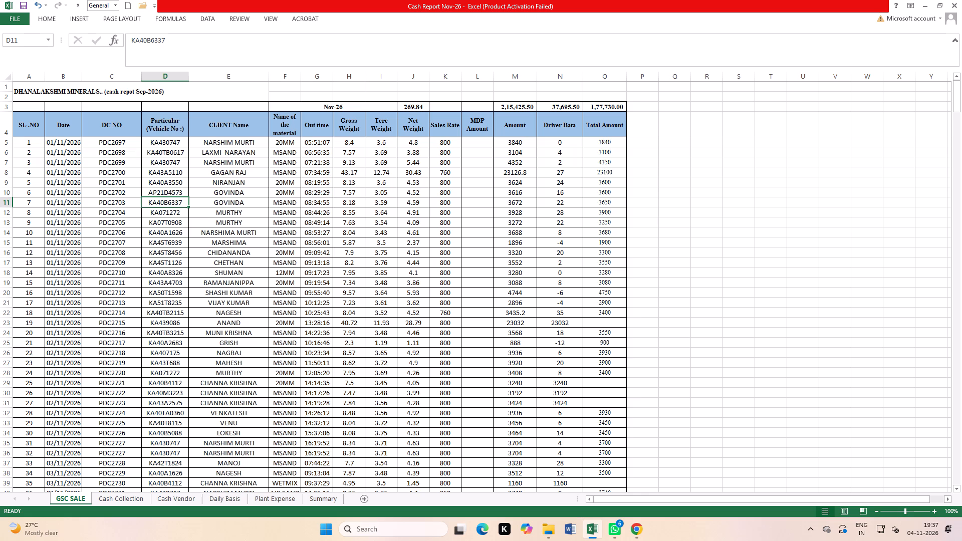
click(3, 120)
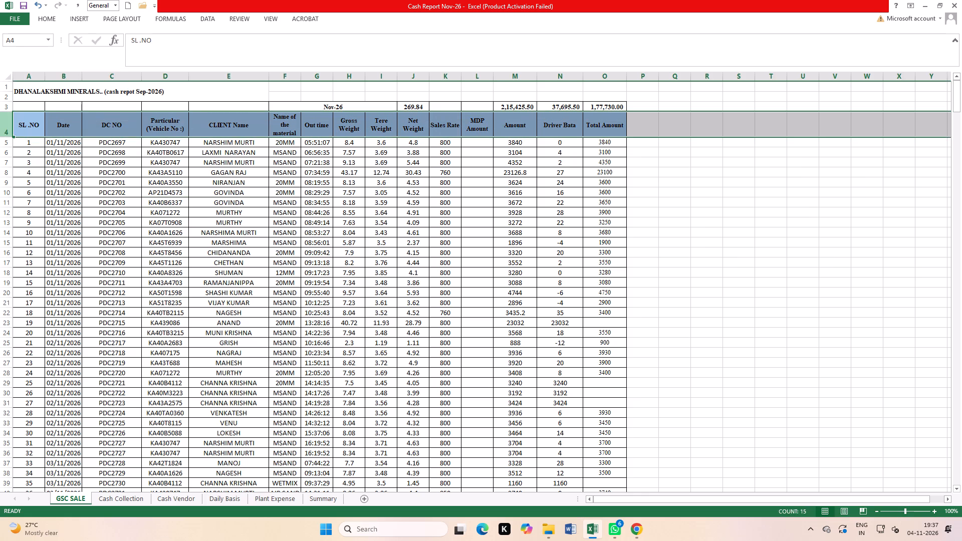
click(210, 16)
click(267, 44)
click(296, 285)
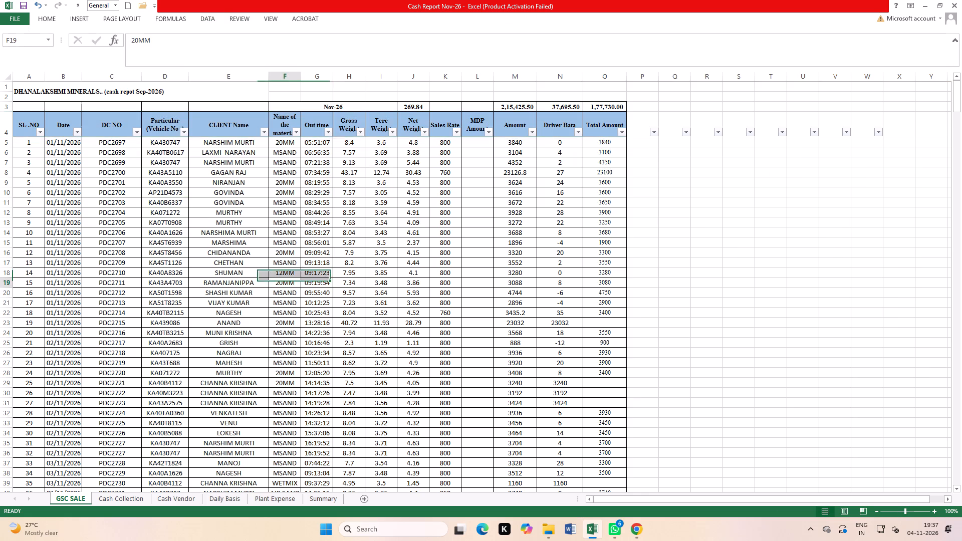
click(622, 134)
click(546, 228)
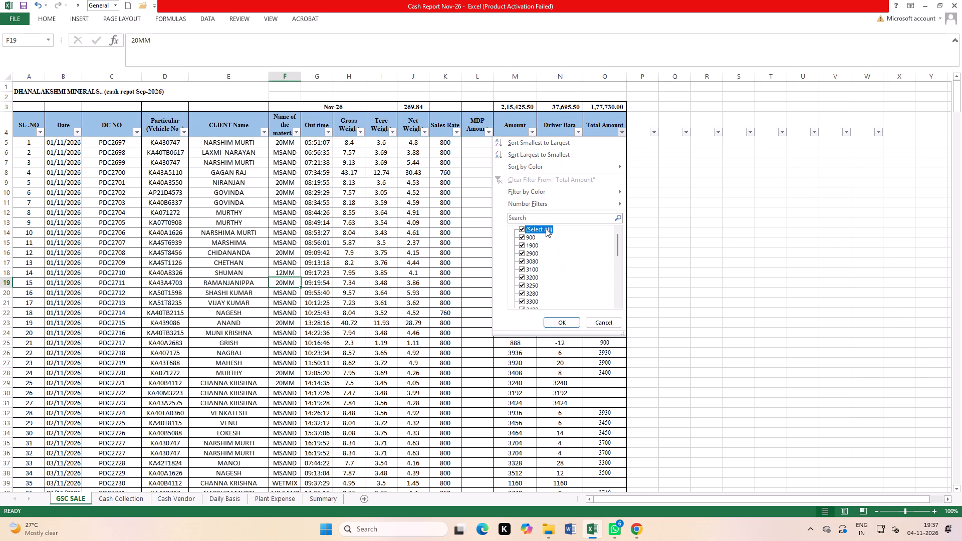
scroll(538, 282, down, 16)
click(537, 302)
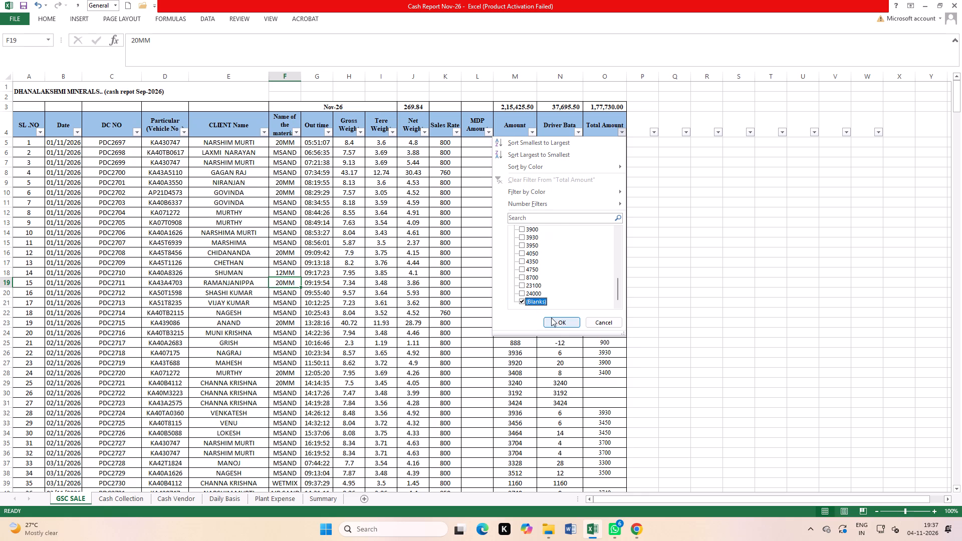
click(557, 323)
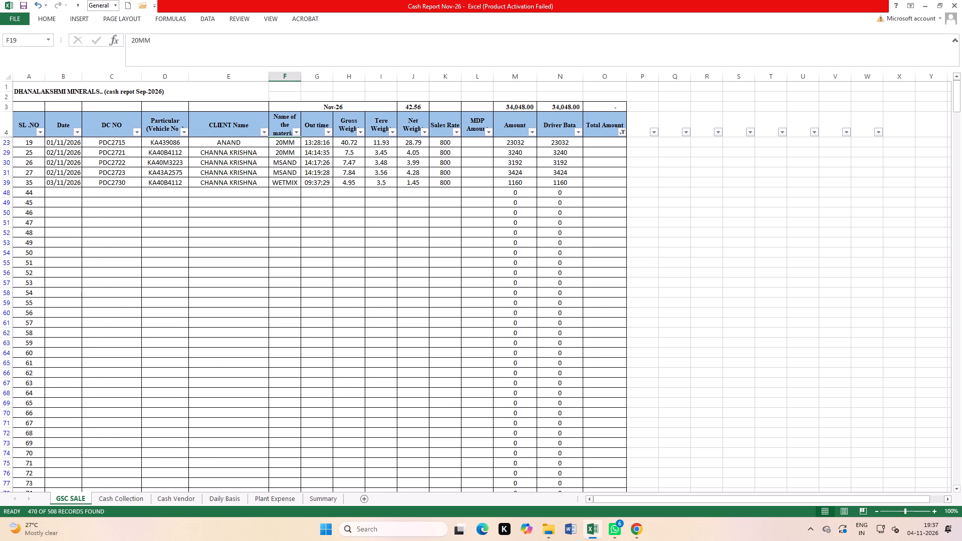
Enter 23000 as the Total Amount for DC PDC2715 dated 01/11/2026, and remove the filters from the sheet.
click(614, 142)
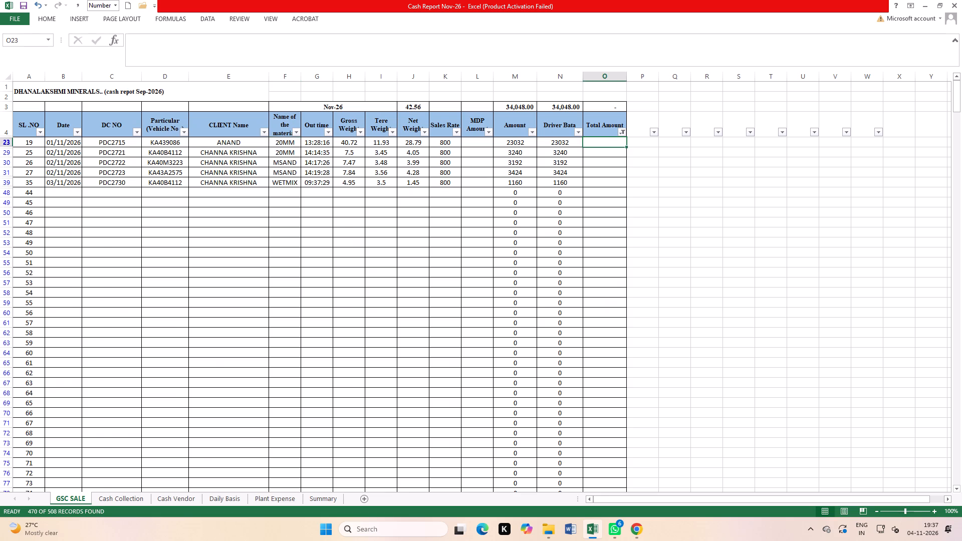
text(23000)
key(Return)
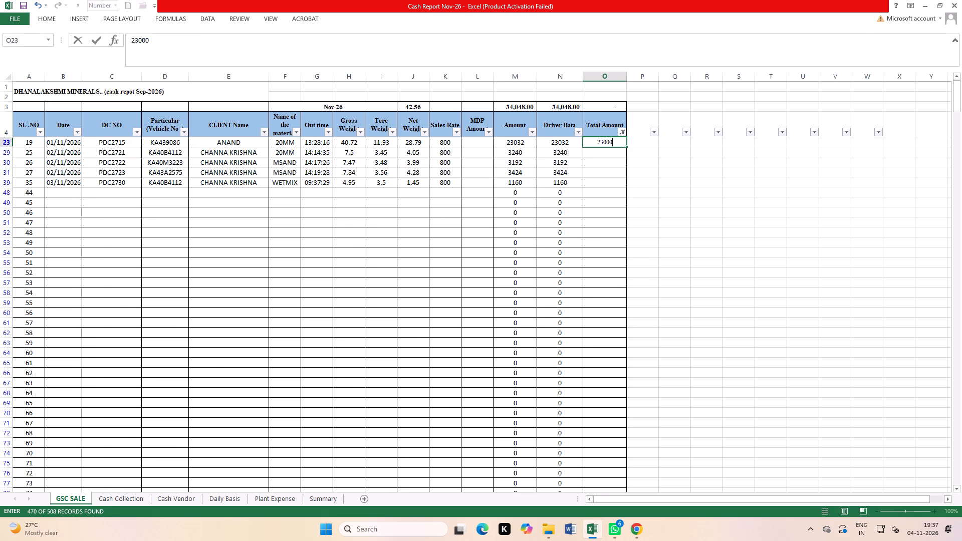
click(200, 16)
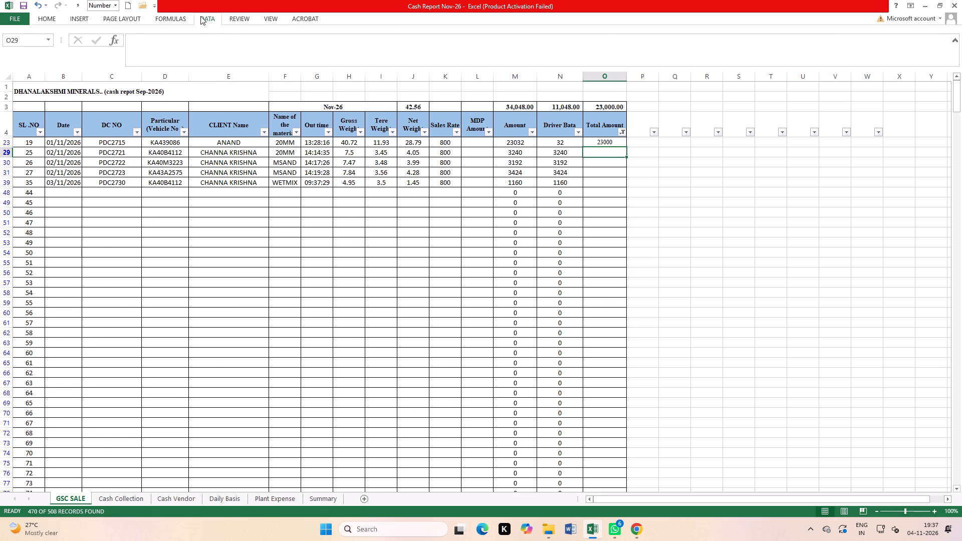
click(266, 50)
click(520, 251)
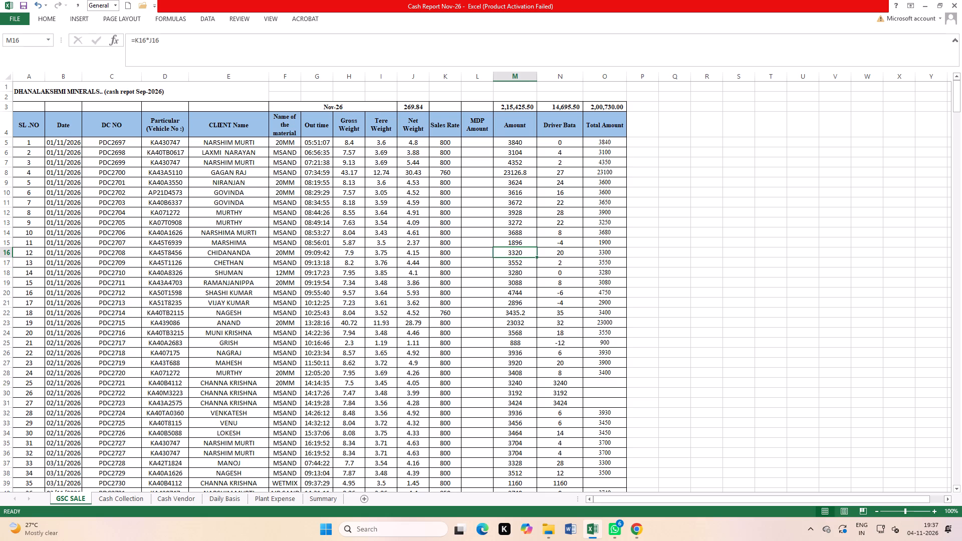
Add filters to the GSC SALE header row again and filter Date to 01/11/2026 only.
click(0, 126)
click(198, 10)
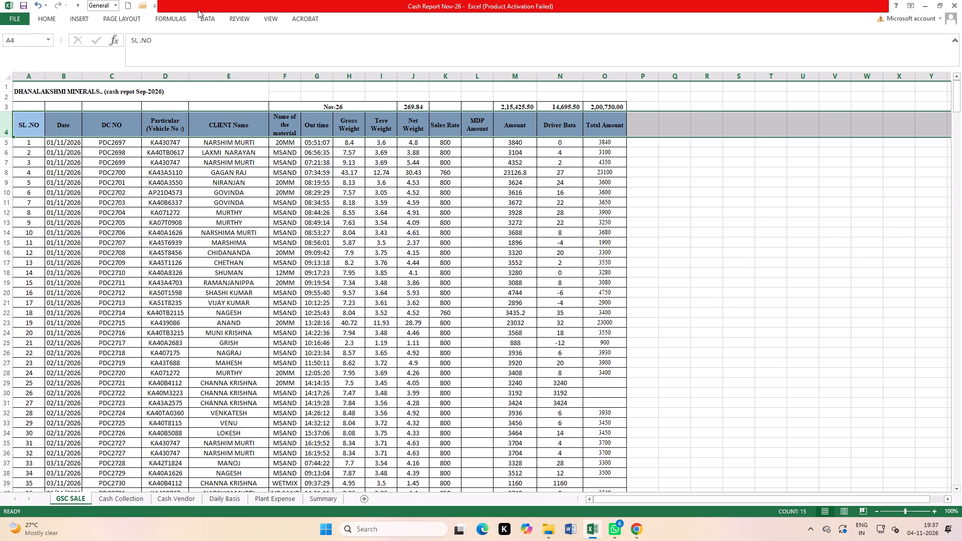
click(207, 22)
click(262, 36)
click(257, 291)
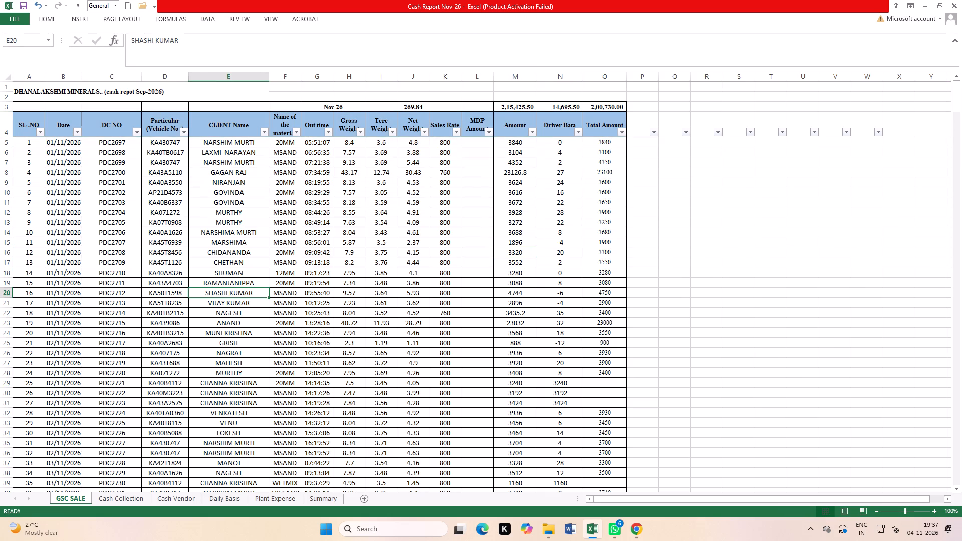
click(77, 134)
click(56, 228)
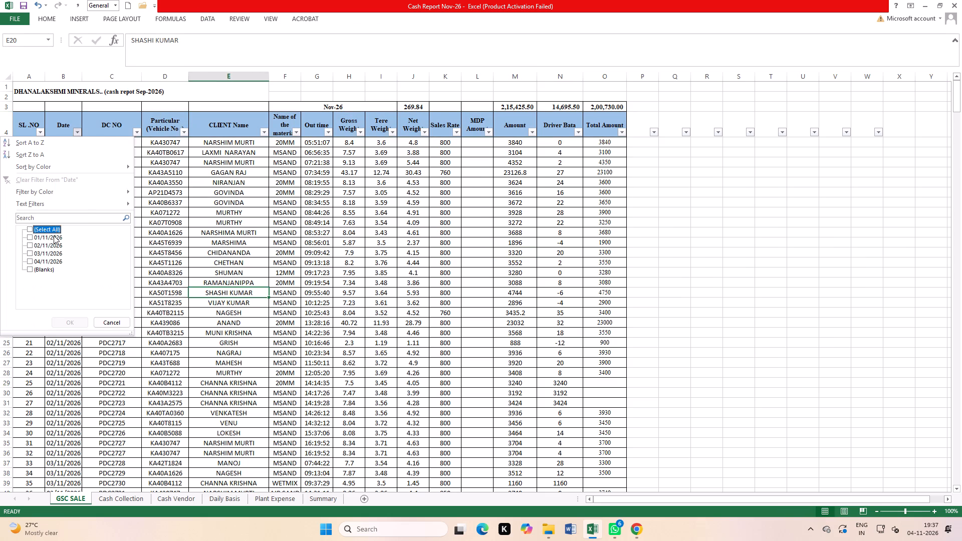
click(54, 235)
click(75, 320)
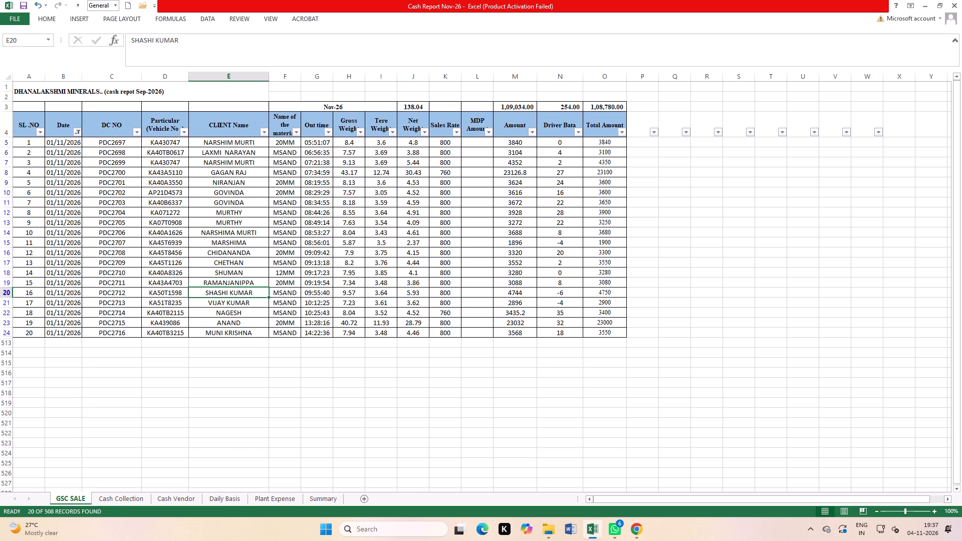
On Cash Collection, set the Amount for 01-10-2026 to 108780.
click(108, 500)
click(201, 128)
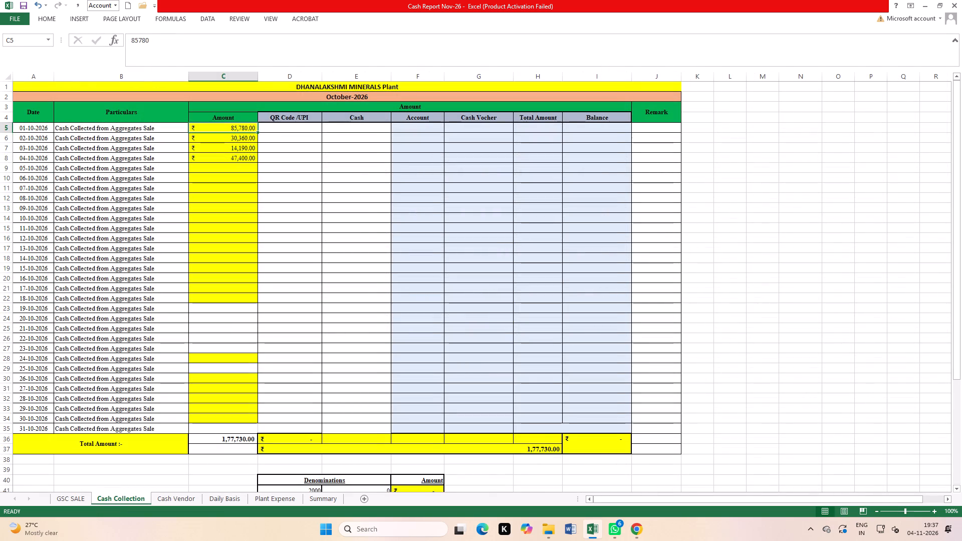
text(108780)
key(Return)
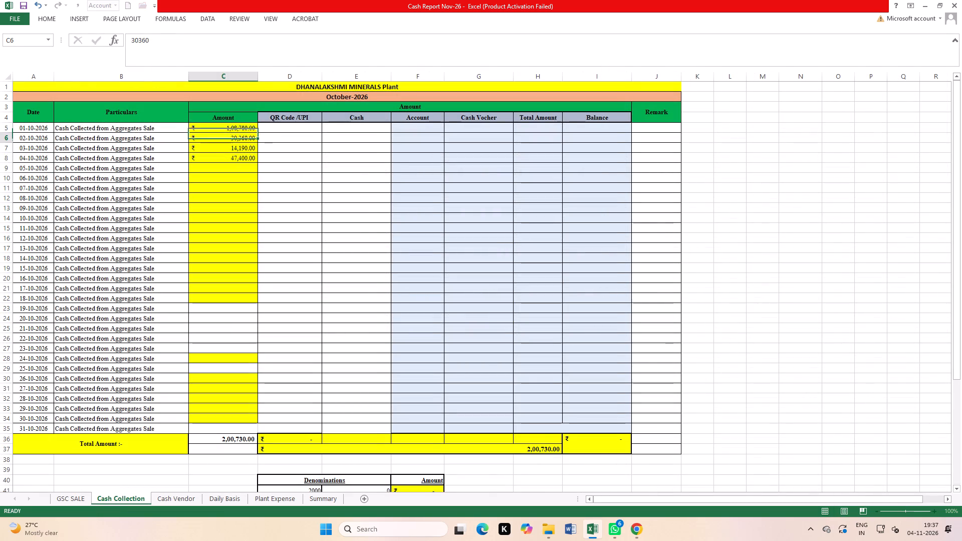
On Plant Expense, enter 4000 in E48, directly beneath the last named balance amount.
click(287, 496)
scroll(728, 315, up, 9)
scroll(723, 309, down, 2)
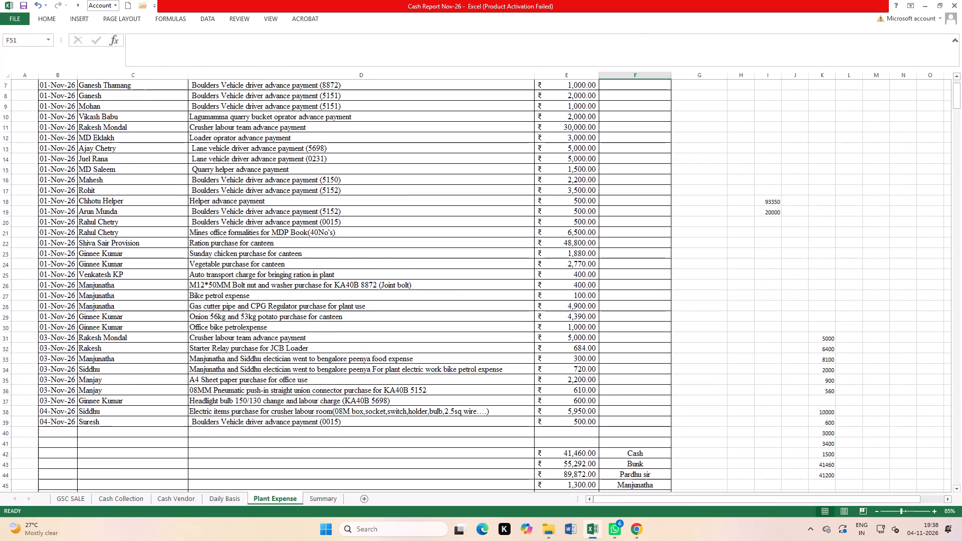
scroll(714, 308, down, 3)
click(741, 362)
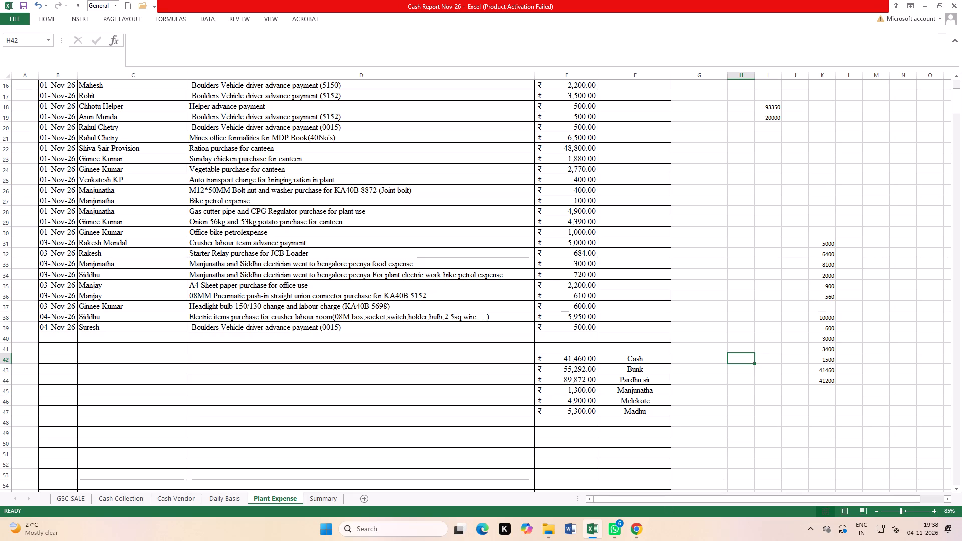
click(581, 422)
text(4000)
key(Return)
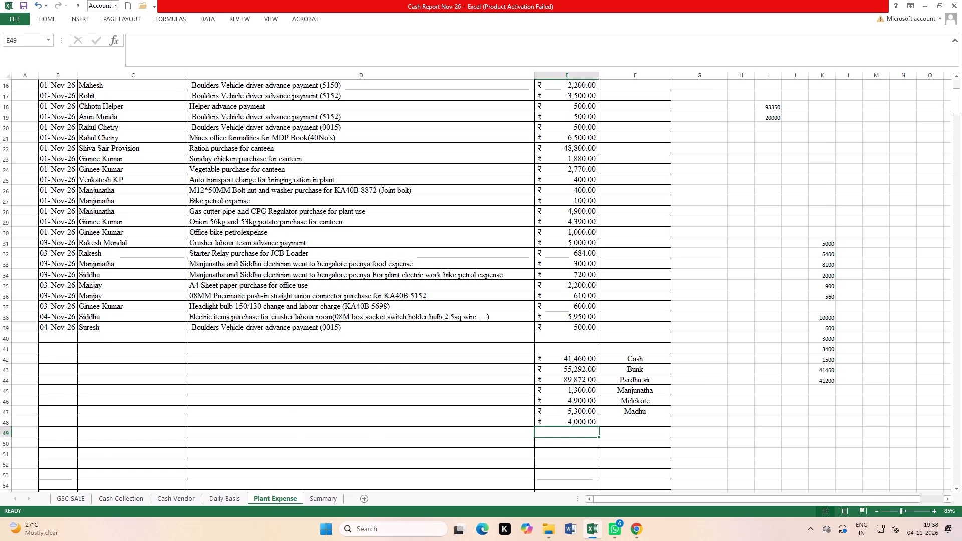
Review the Plant Expense entries and the balance rows beneath them against the totals in G4 and G5.
scroll(683, 353, up, 6)
scroll(683, 353, down, 1)
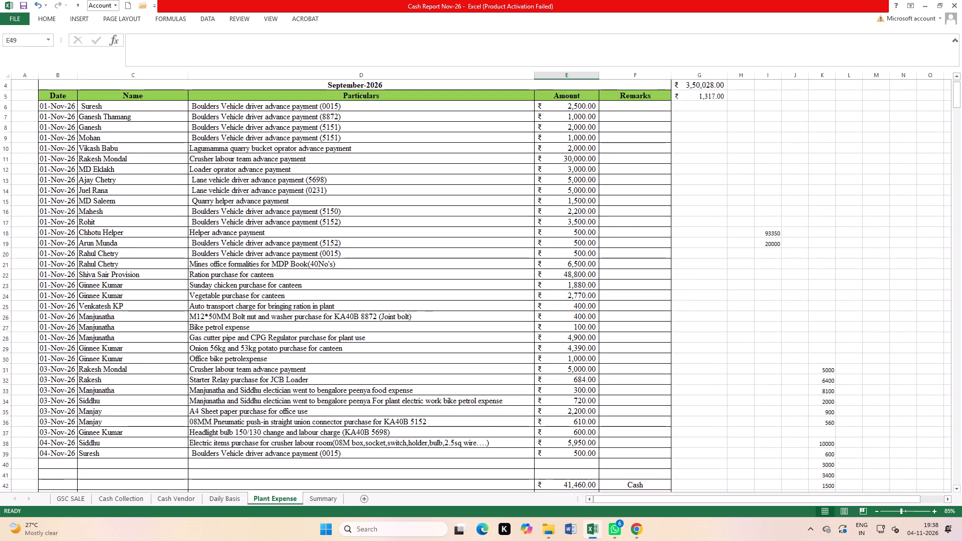
scroll(683, 353, down, 1)
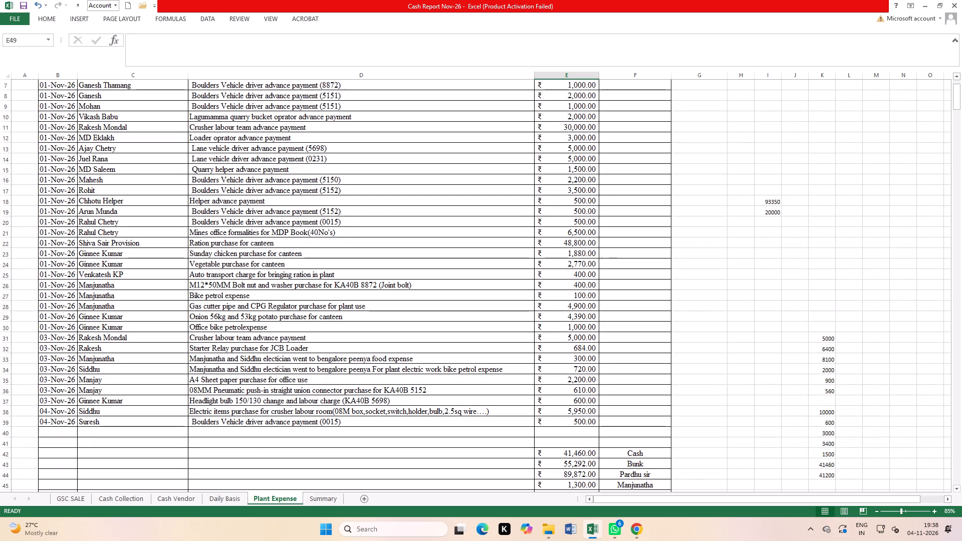
scroll(683, 353, down, 2)
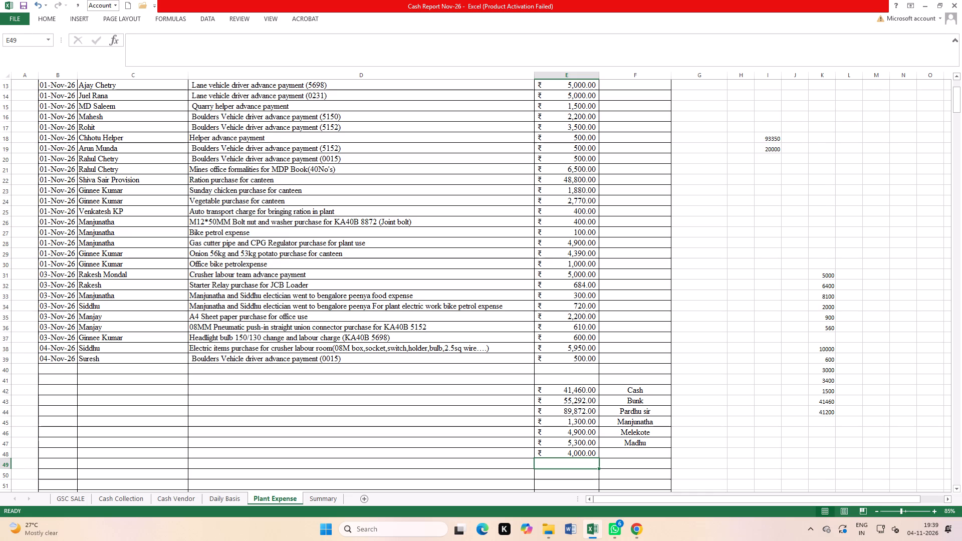
scroll(635, 375, up, 9)
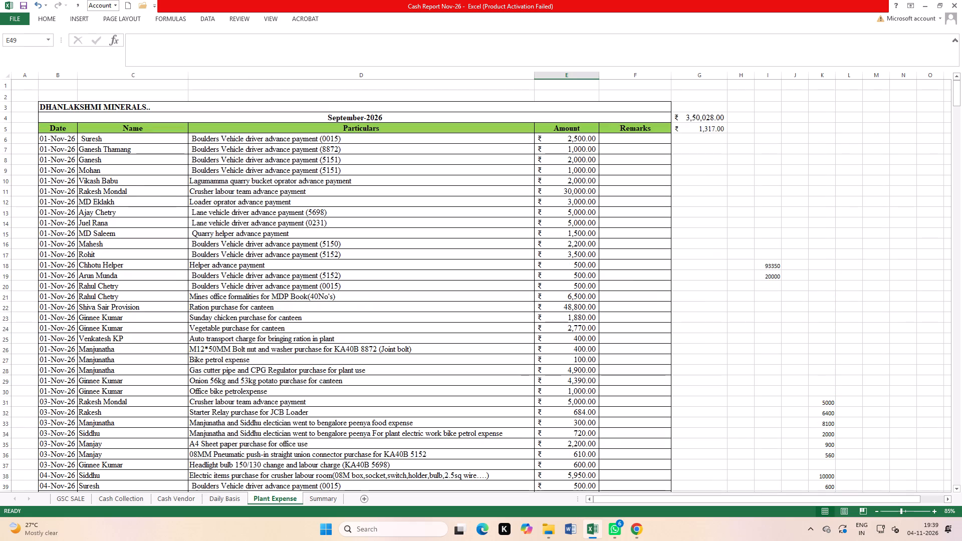
scroll(688, 321, down, 4)
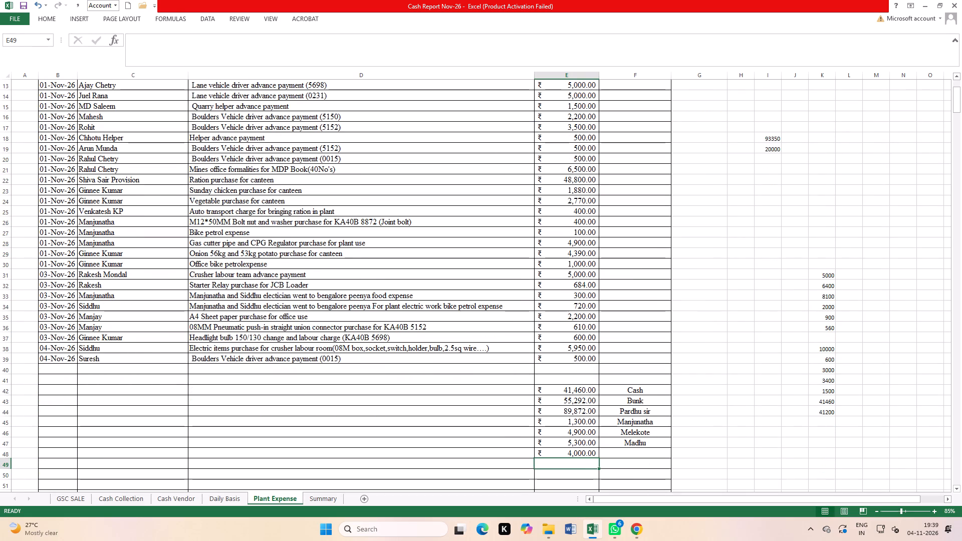
scroll(743, 406, up, 4)
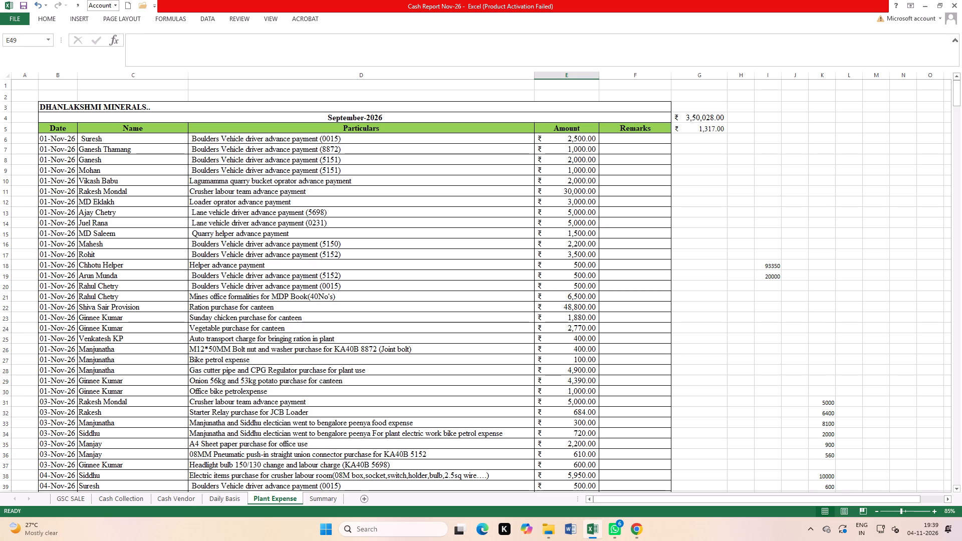
scroll(690, 399, down, 3)
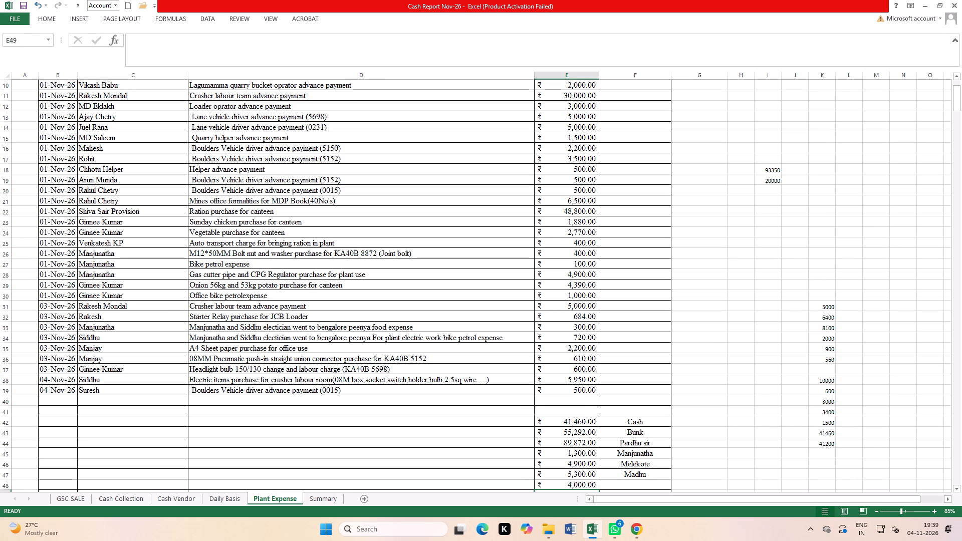
scroll(569, 274, up, 3)
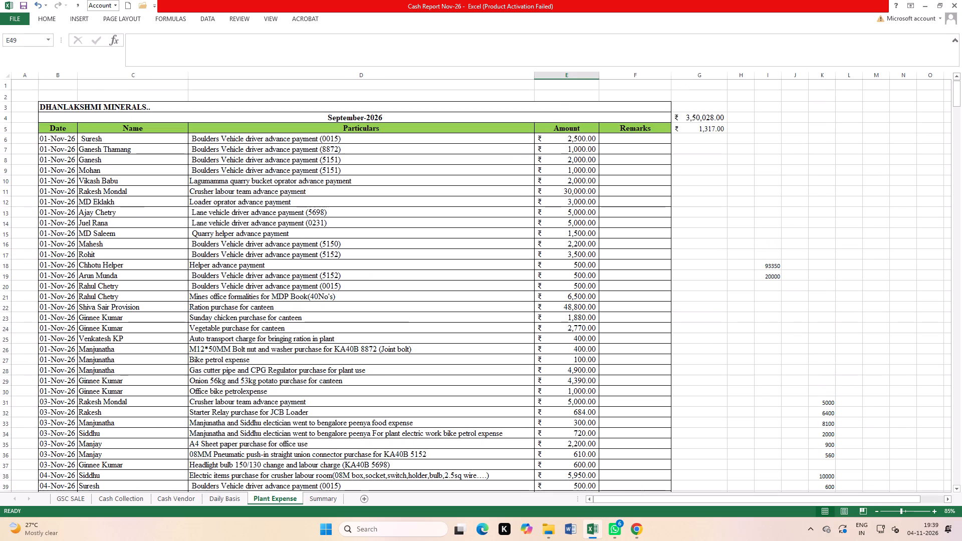
scroll(569, 274, up, 1)
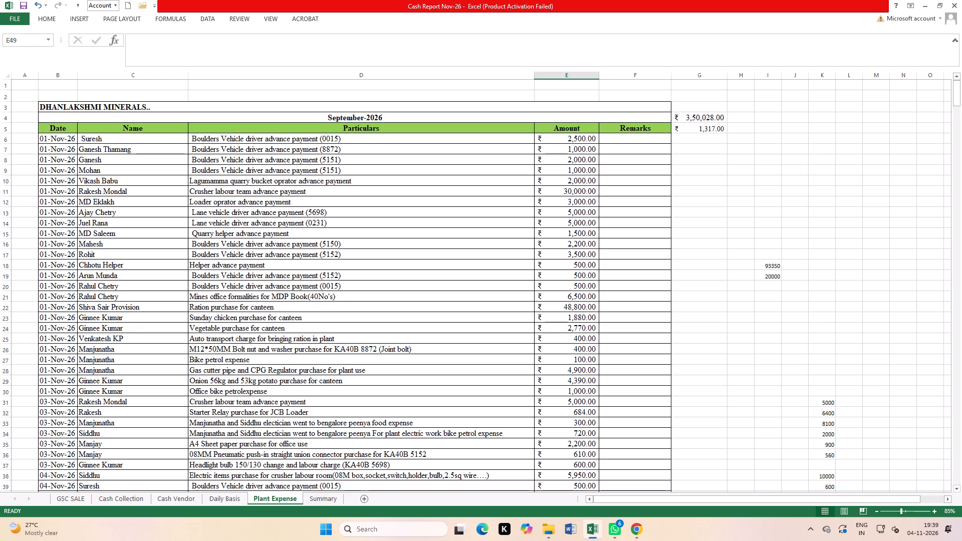
scroll(659, 327, up, 5)
scroll(659, 327, down, 5)
scroll(659, 327, up, 2)
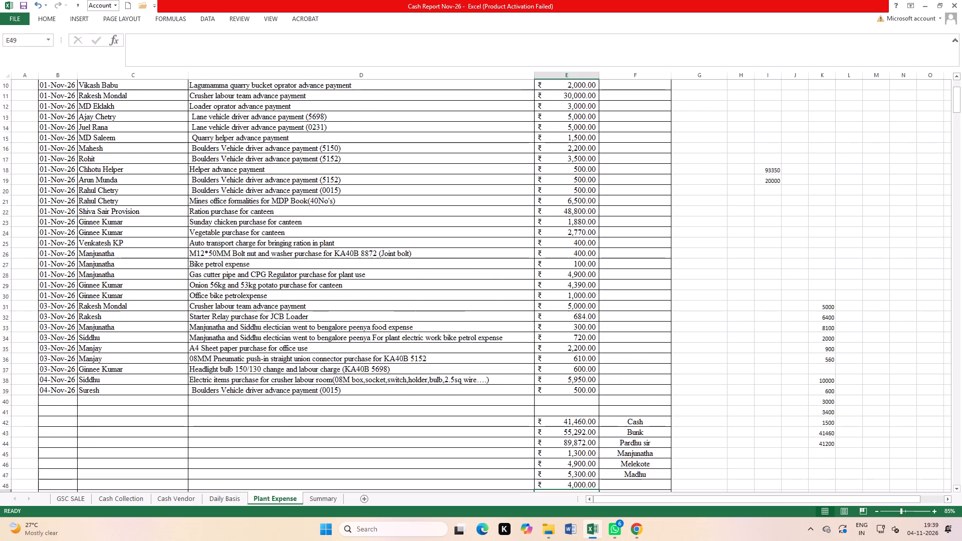
scroll(659, 327, up, 2)
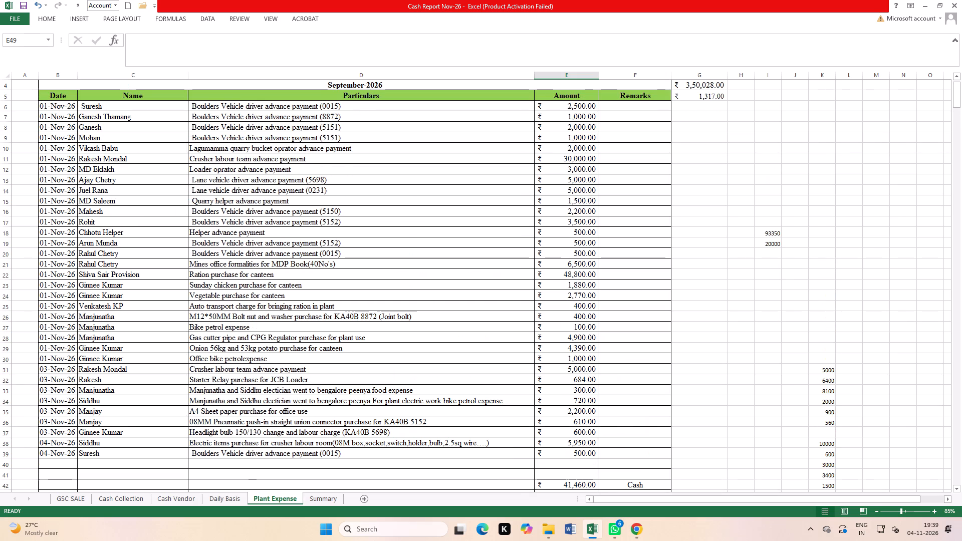
click(686, 330)
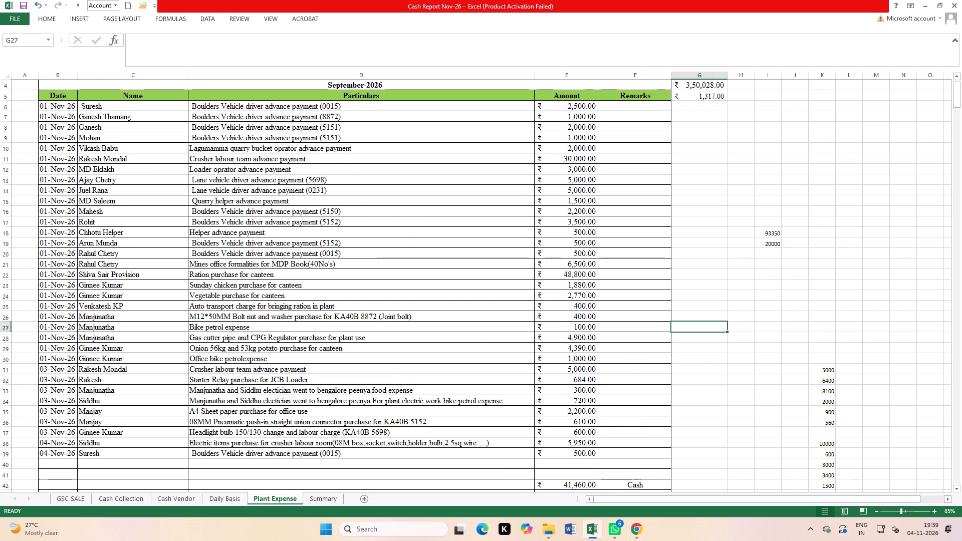
scroll(683, 330, down, 2)
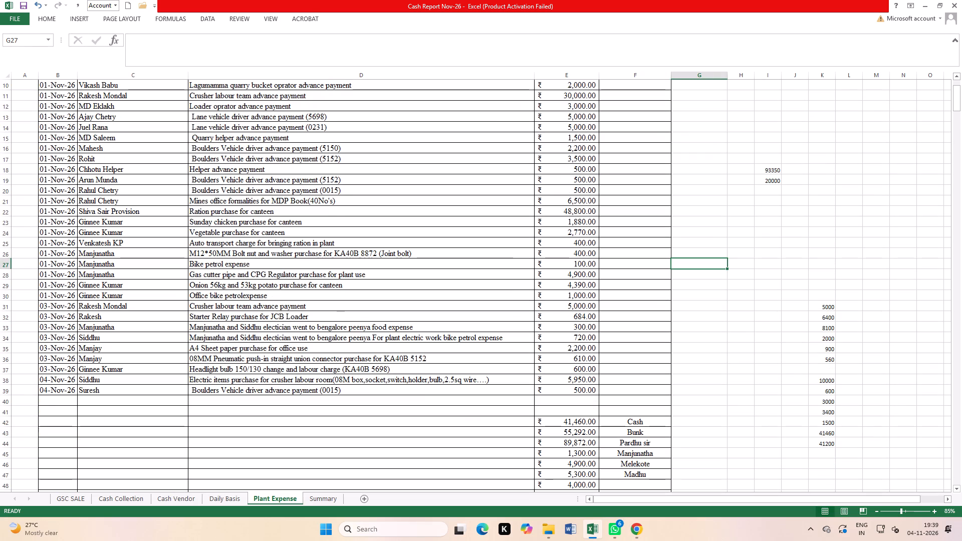
Add Plant Expense row 40: date 04-Nov-26, the name from the other canteen purchases, particulars "Egg purchase for canteen", amount 300.
click(576, 399)
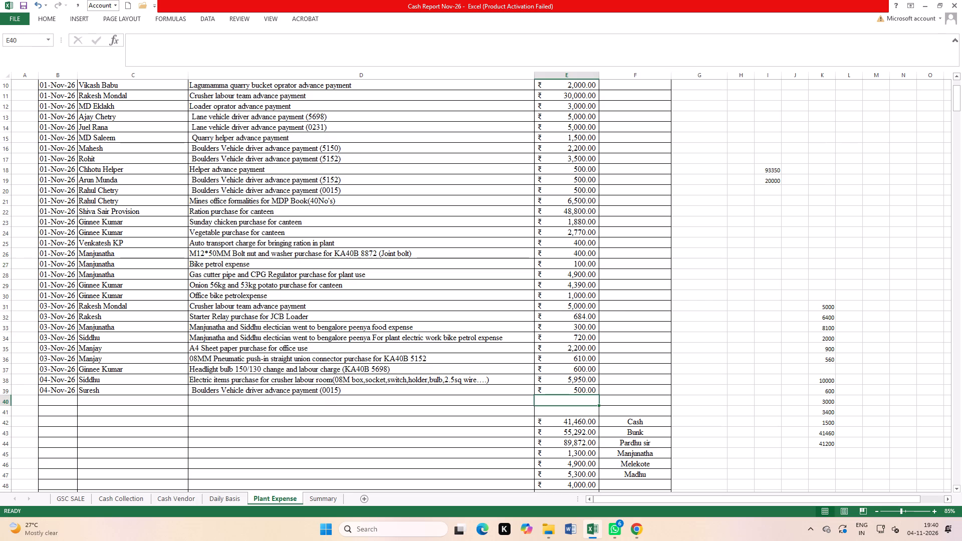
text(300)
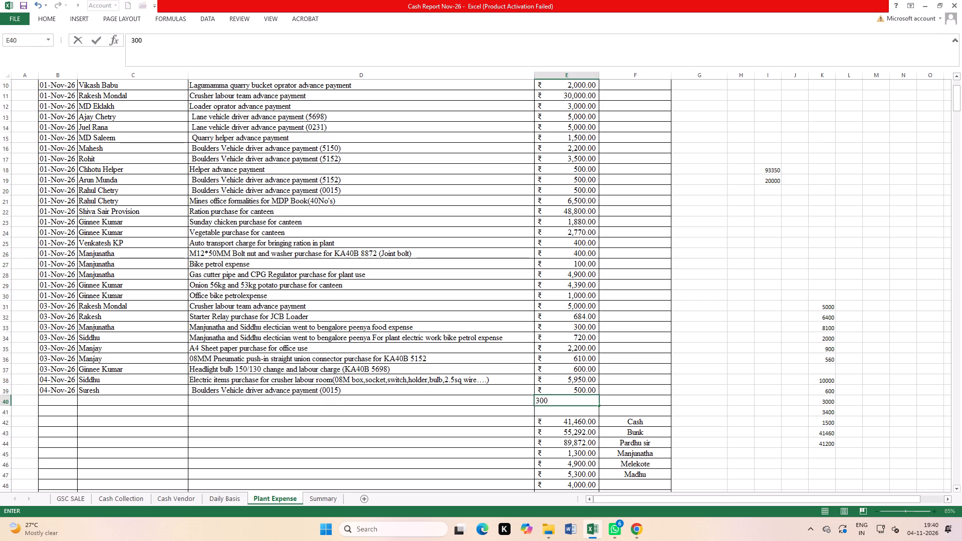
key(Left)
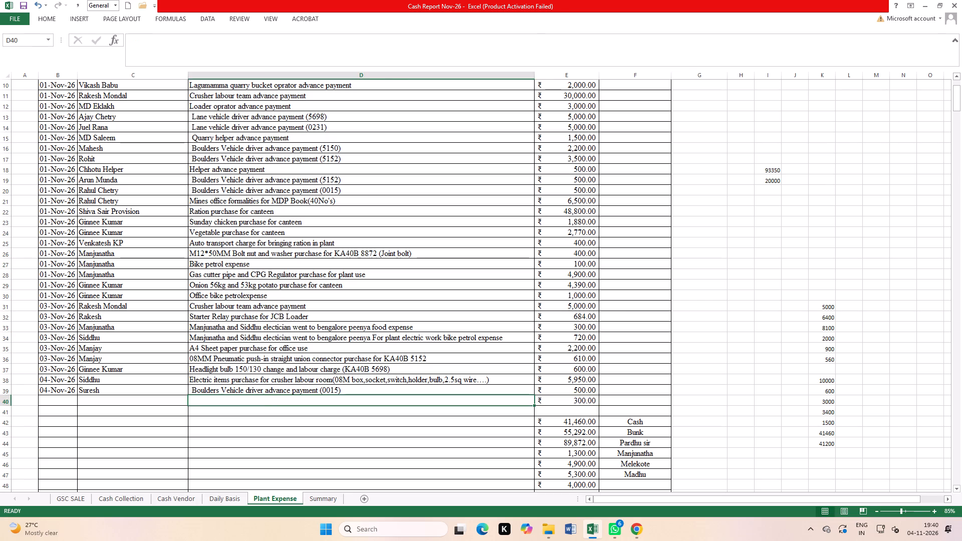
key(e)
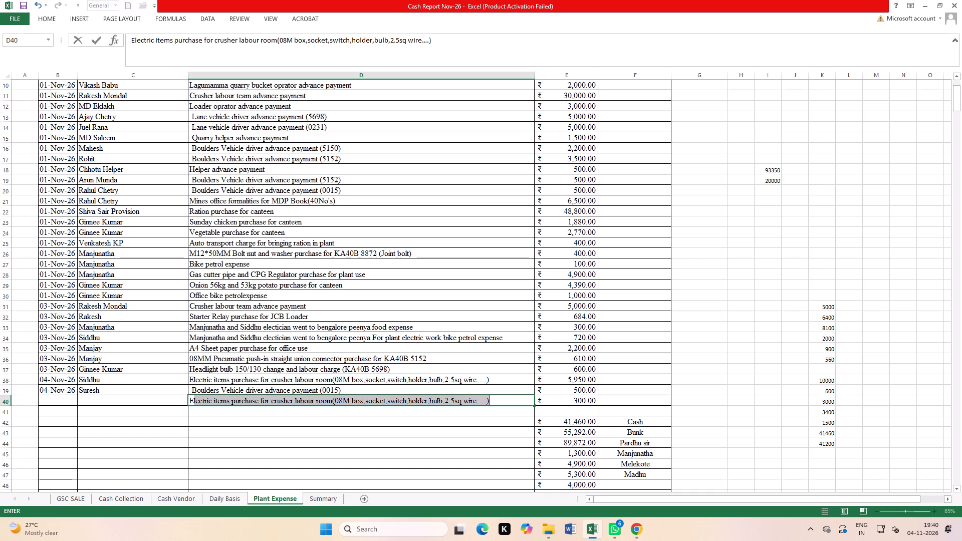
text(gg purchase f)
text(or ca)
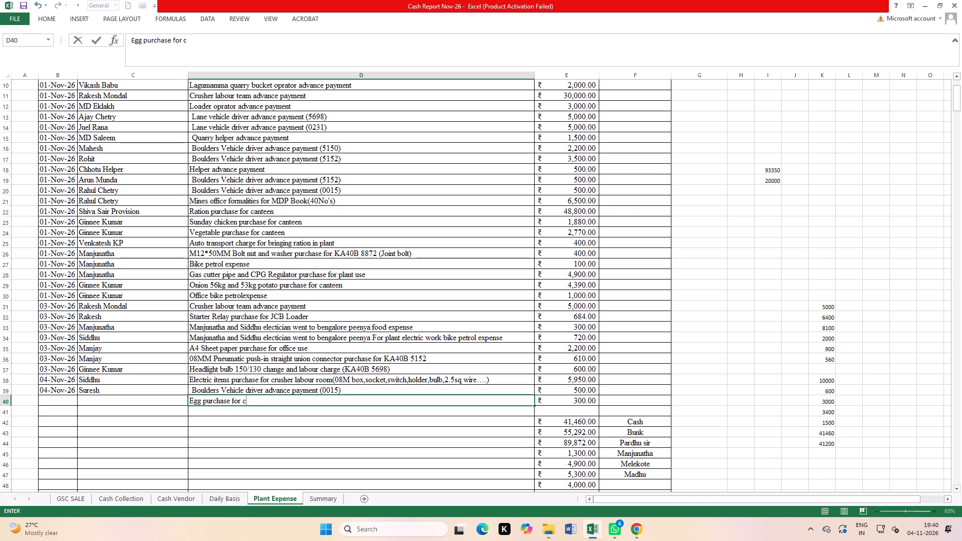
text(ntee)
key(n)
click(364, 445)
click(136, 398)
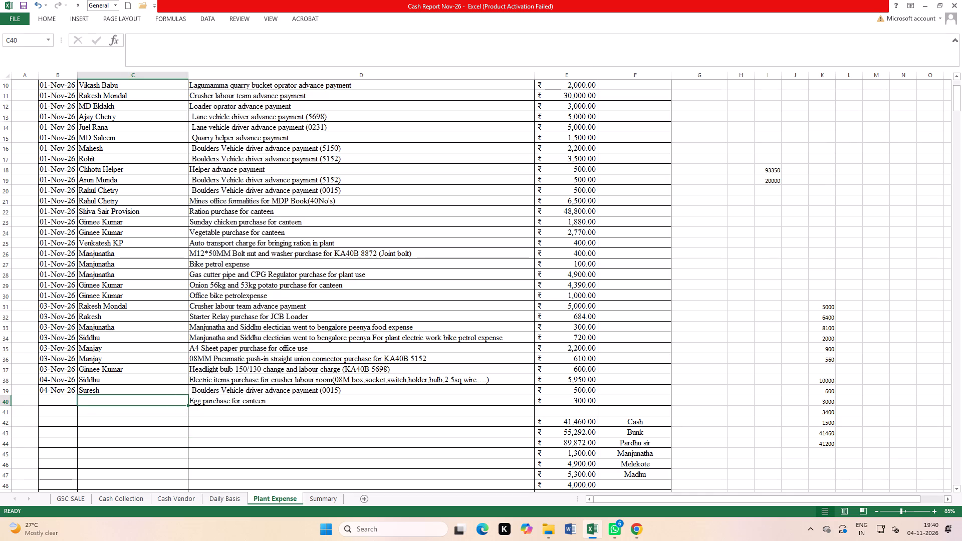
text(gi)
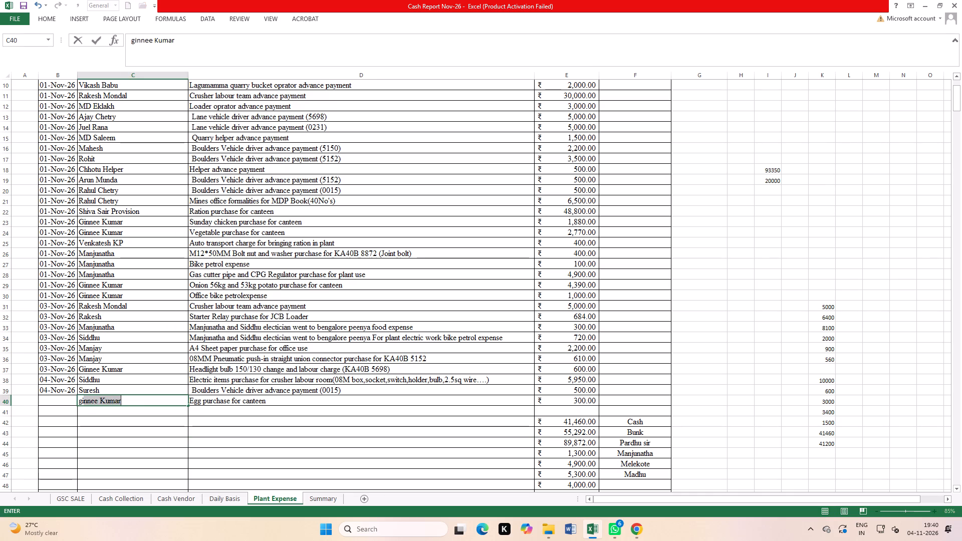
click(58, 400)
key(ctrl+d)
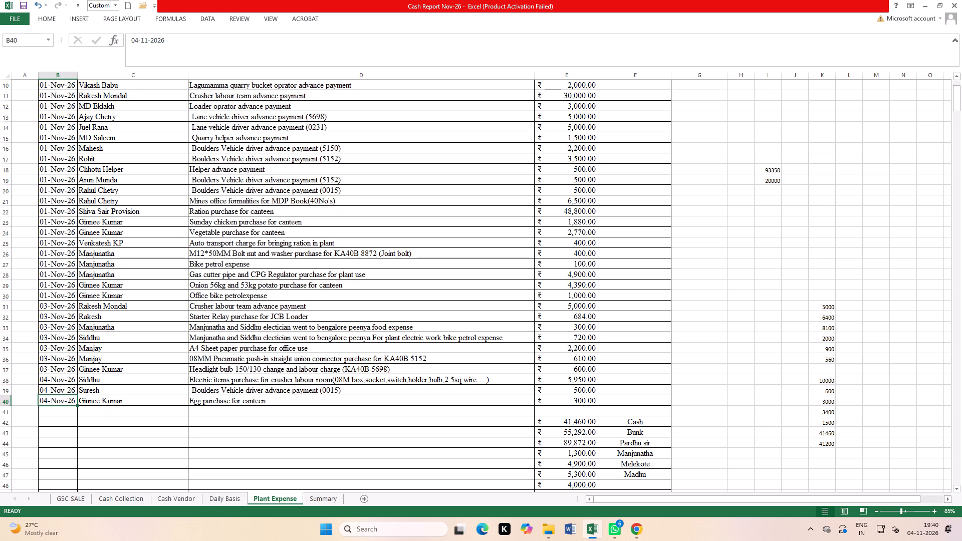
Check the totals in G4 and G5 at the top of Plant Expense.
click(705, 300)
scroll(749, 253, up, 2)
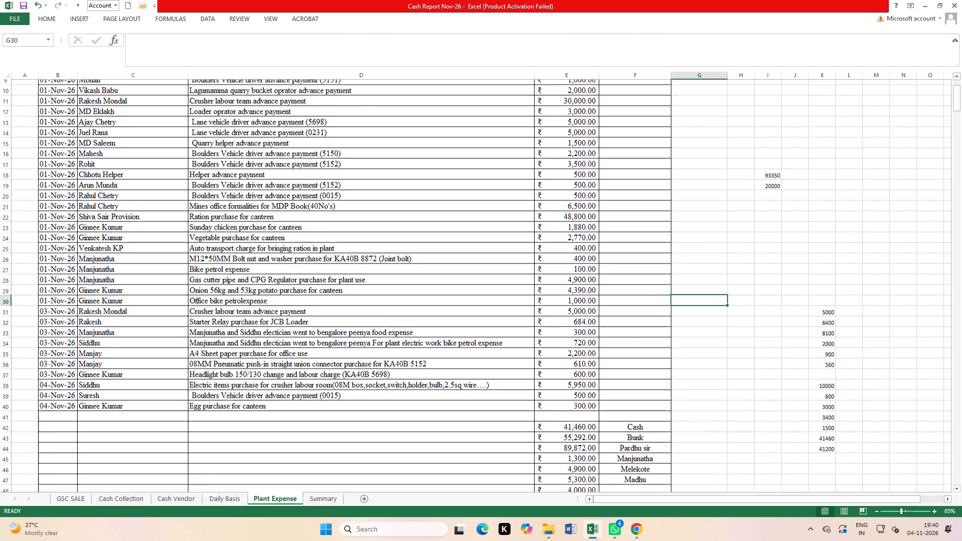
scroll(749, 253, up, 2)
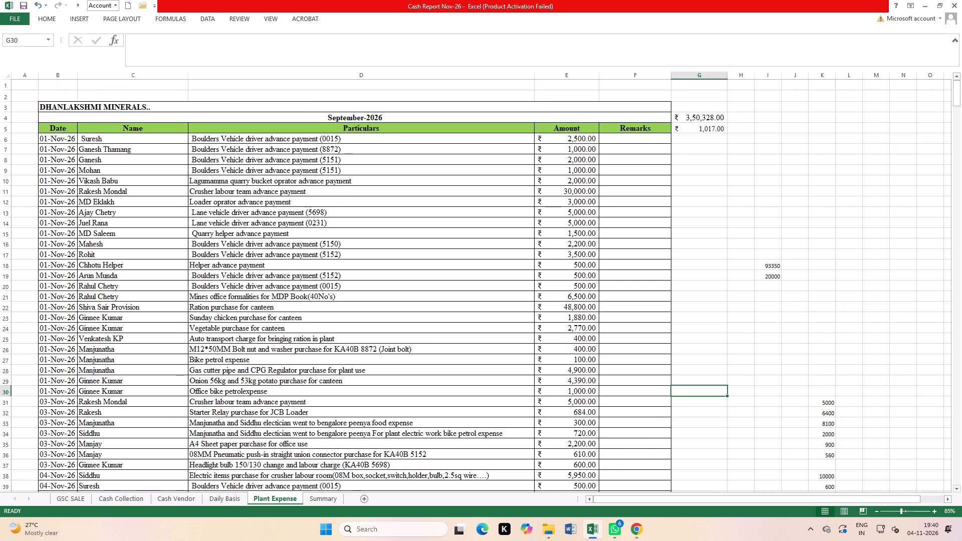
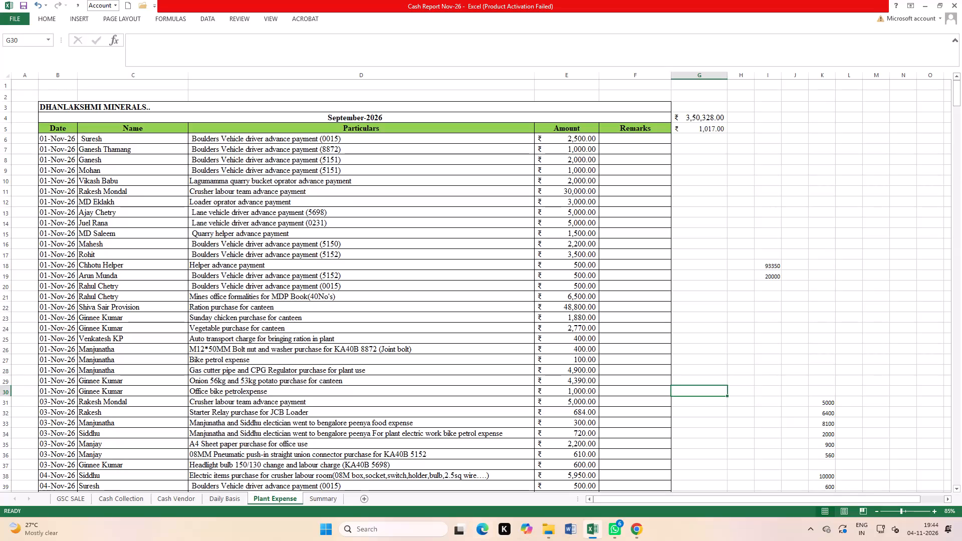
Remove the filter from the GSC SALE table so that sales of all dates are listed.
click(63, 498)
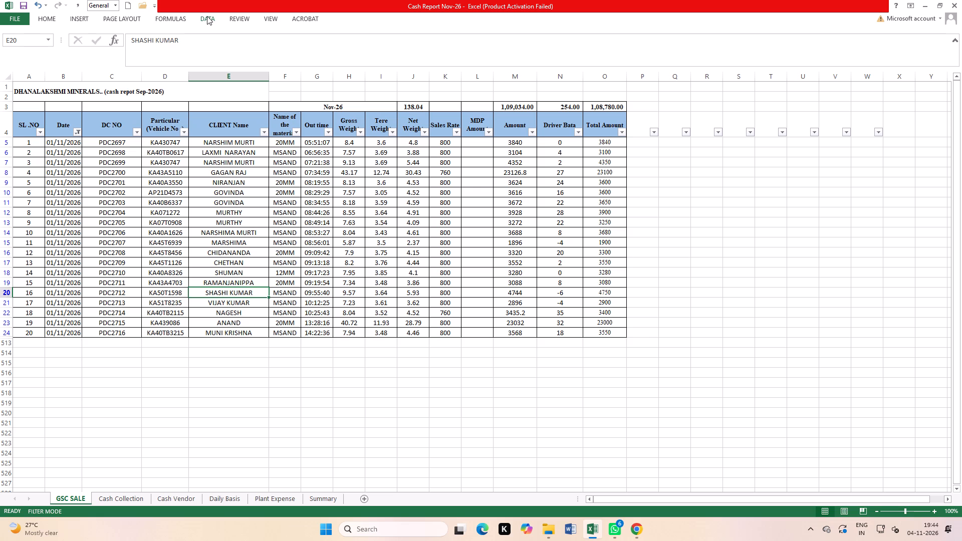
click(207, 16)
click(256, 48)
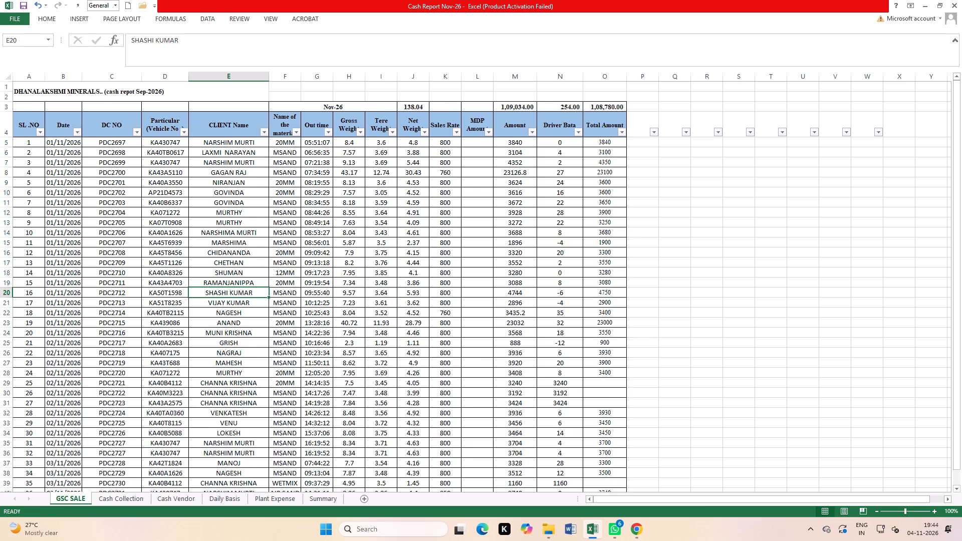
Review the sale rows on GSC SALE, and the Plant Expense entries from 03-Nov-26 onward with the balance rows beneath them.
scroll(467, 189, down, 5)
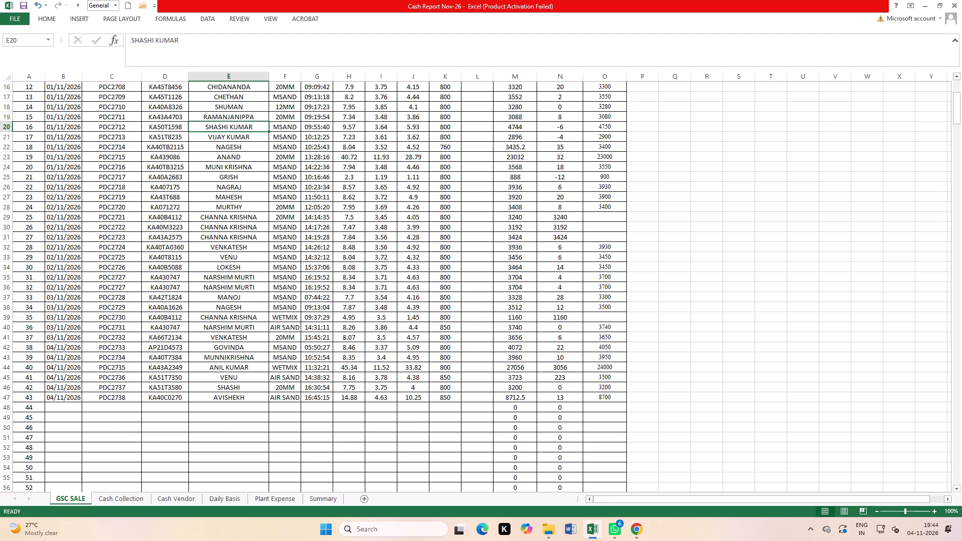
scroll(774, 241, up, 6)
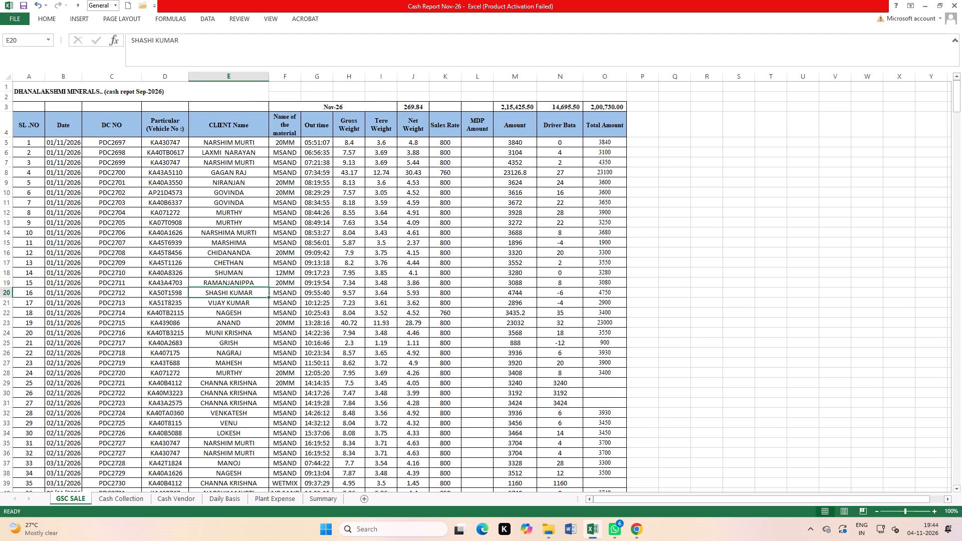
scroll(725, 245, down, 5)
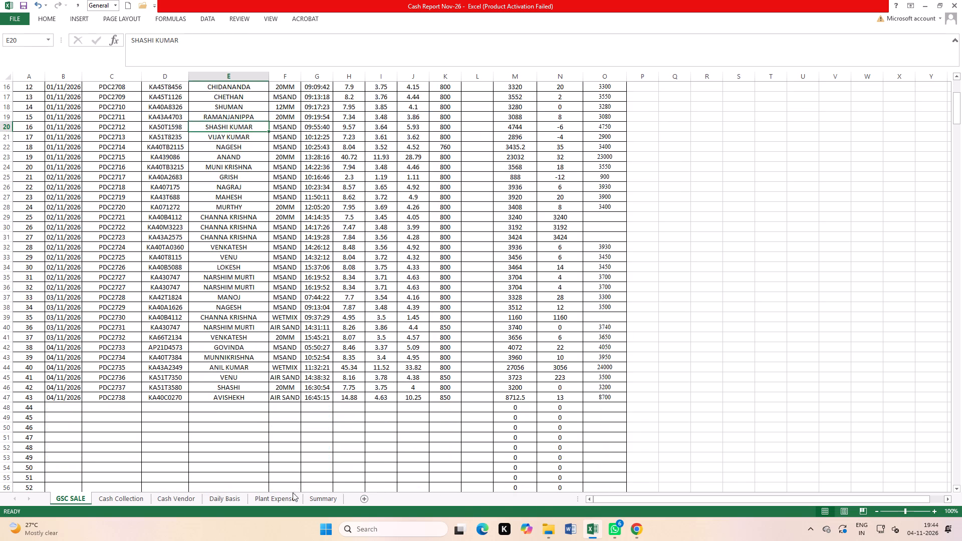
click(285, 496)
scroll(673, 337, down, 3)
scroll(675, 337, up, 4)
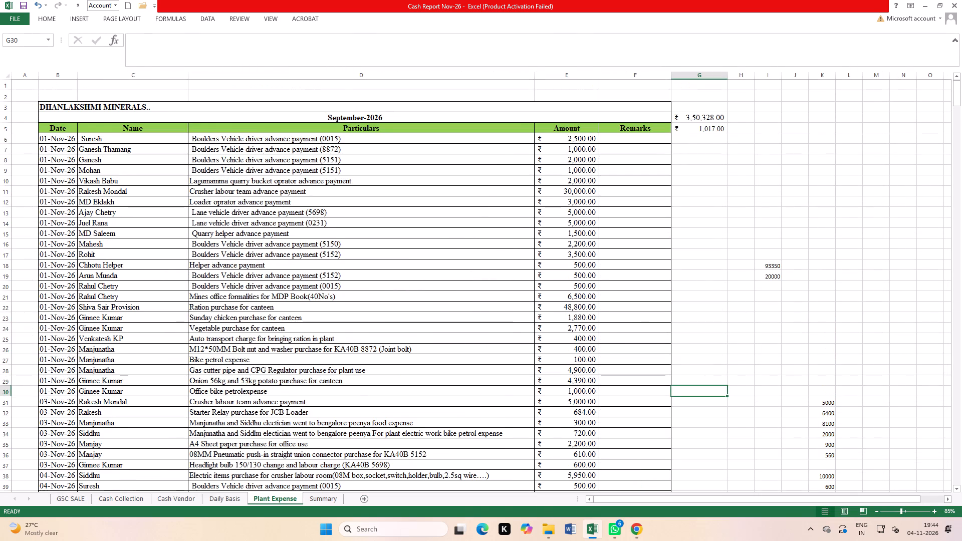
scroll(675, 337, down, 2)
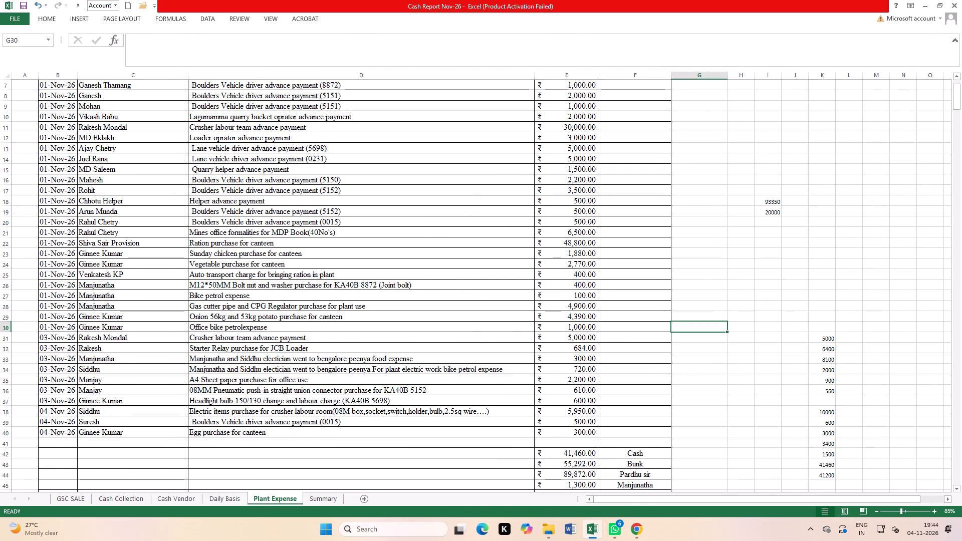
scroll(577, 334, down, 1)
click(579, 306)
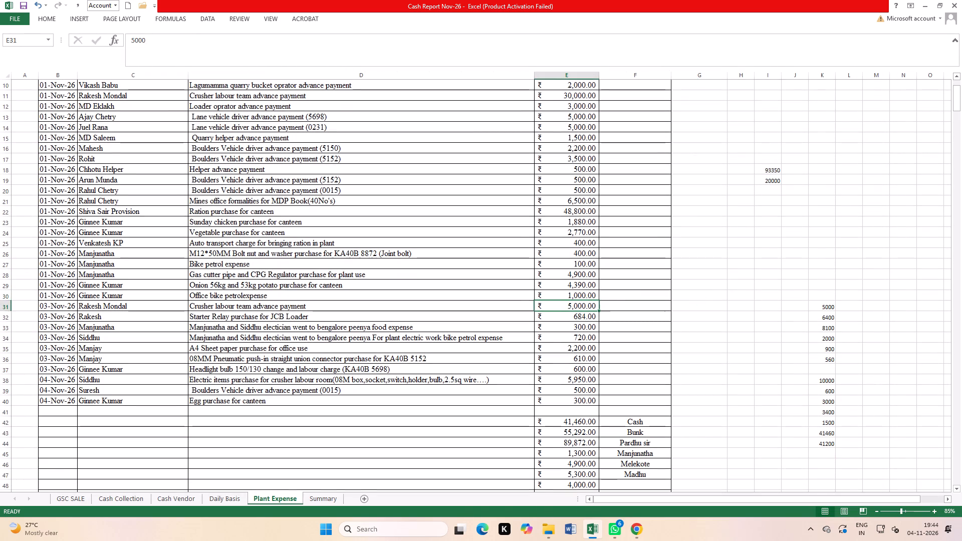
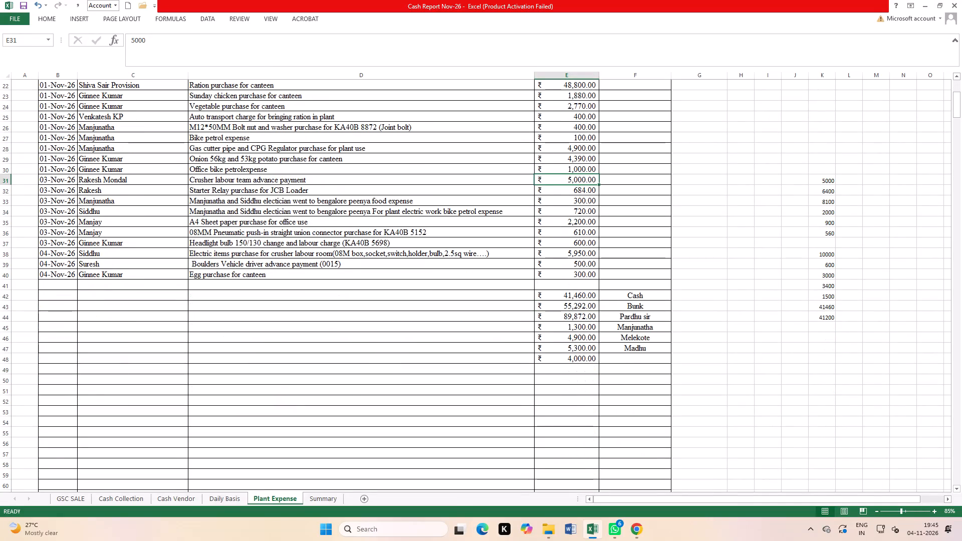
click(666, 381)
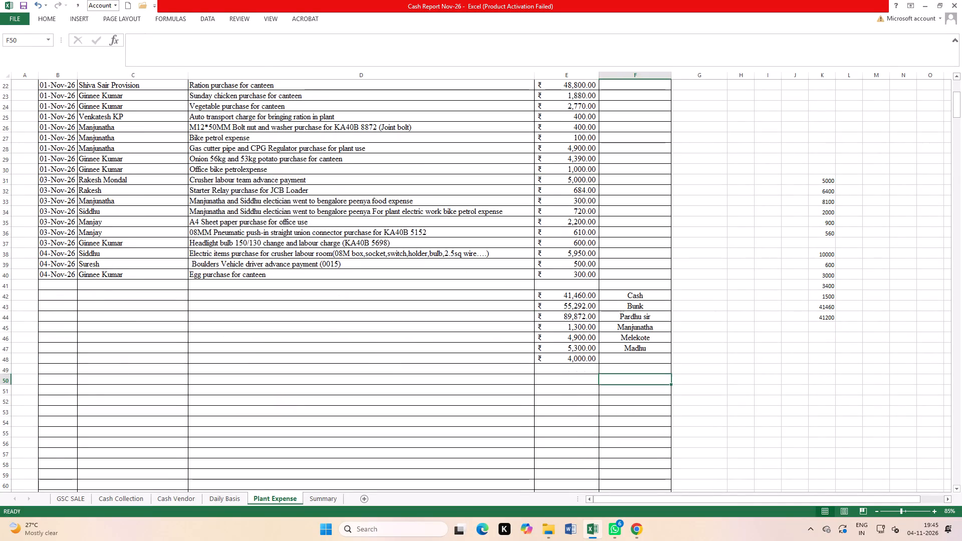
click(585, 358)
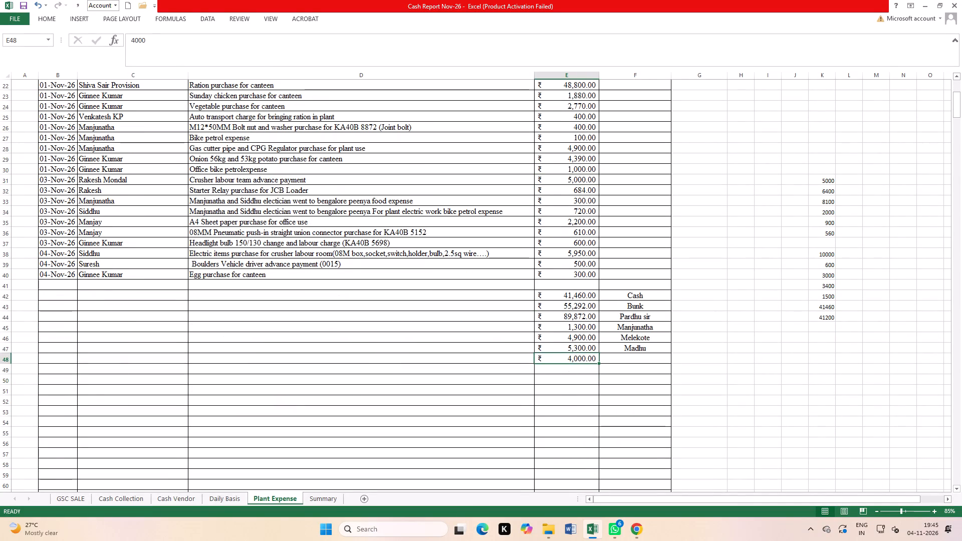
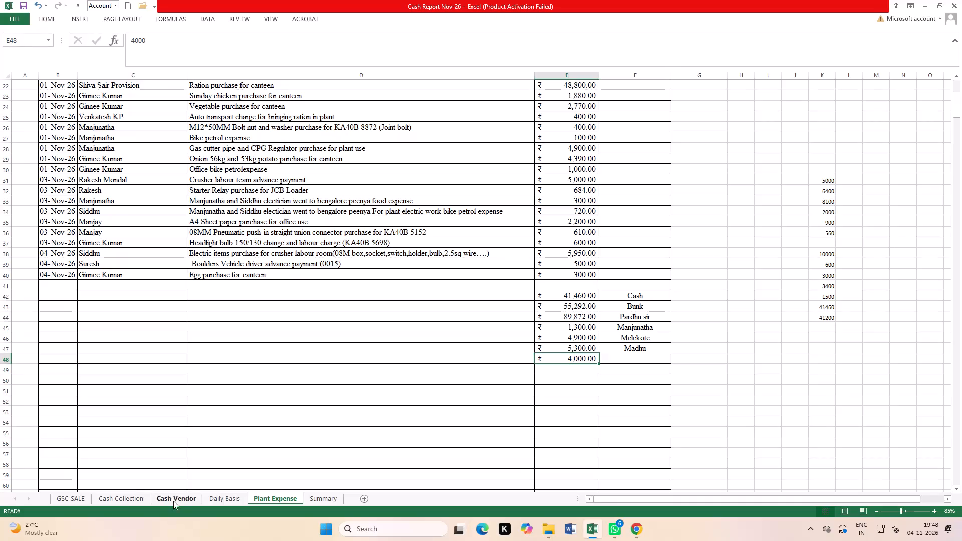
Review the 03 and 04 November sale rows on the GSC SALE sheet, selecting the PDC2731 row and the PDC2733 row.
click(75, 498)
scroll(125, 270, up, 1)
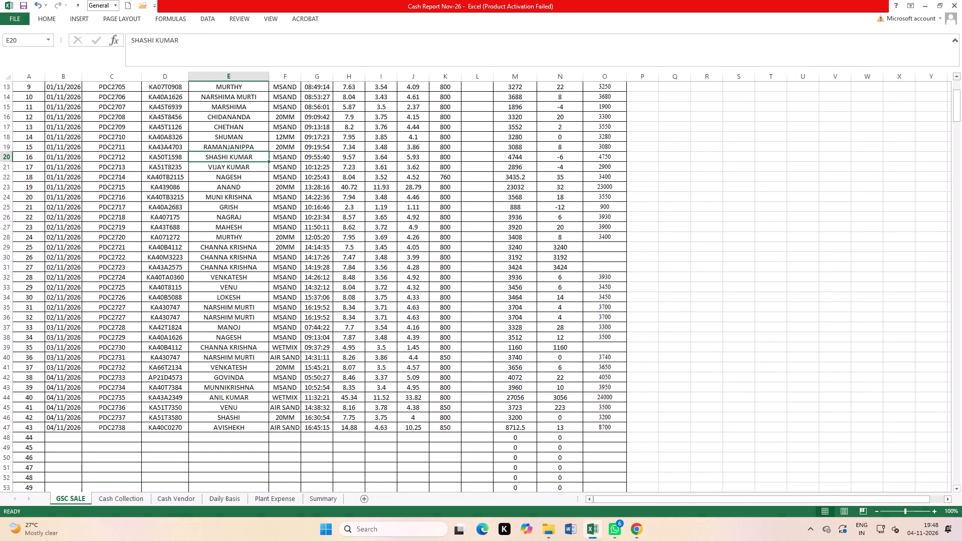
scroll(125, 270, down, 1)
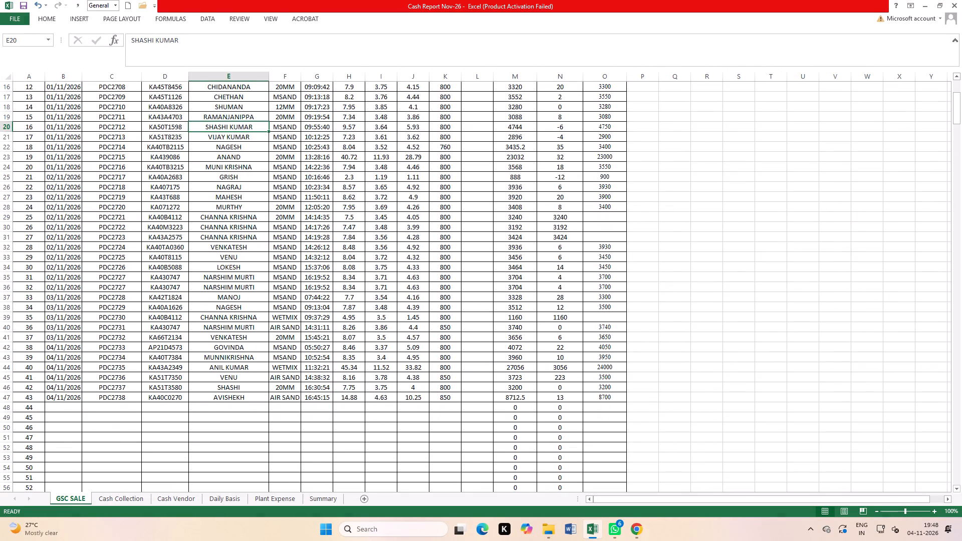
click(4, 326)
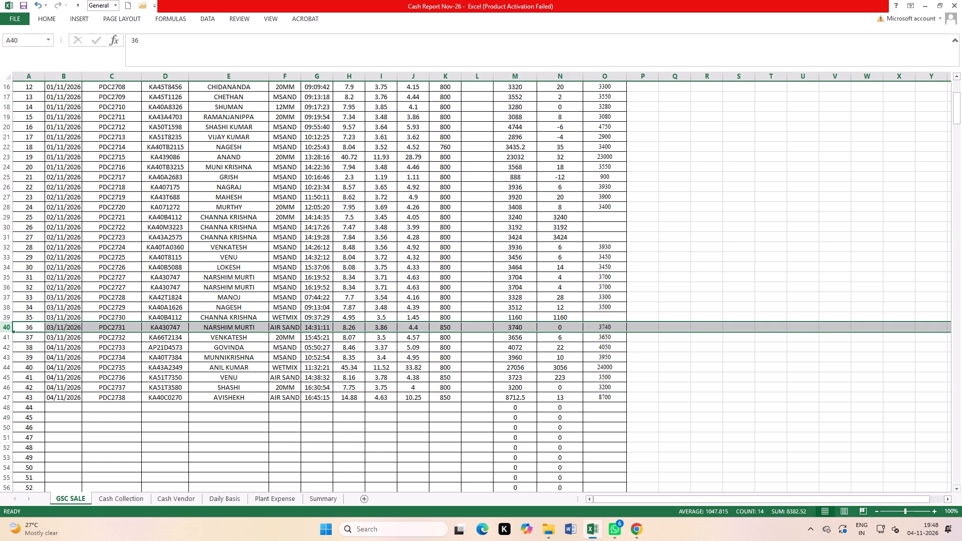
click(0, 347)
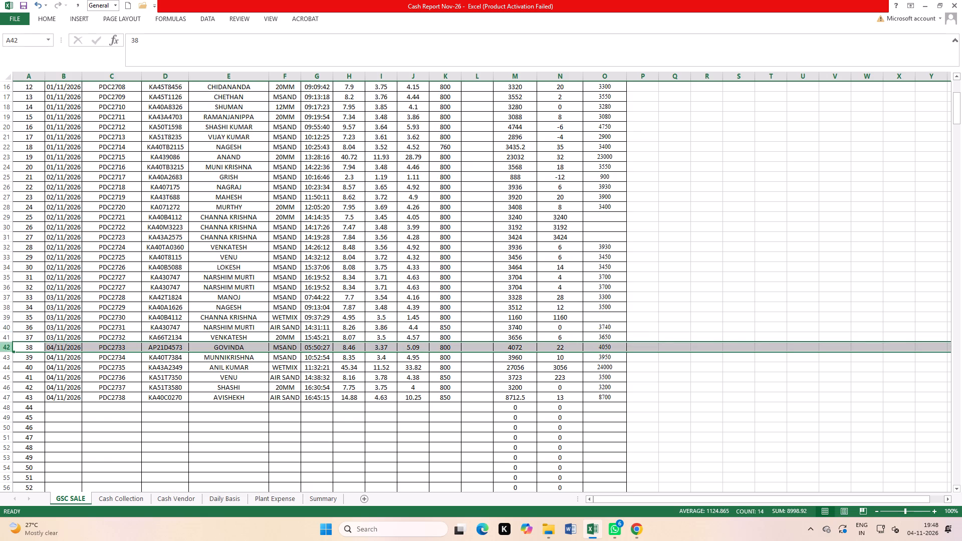
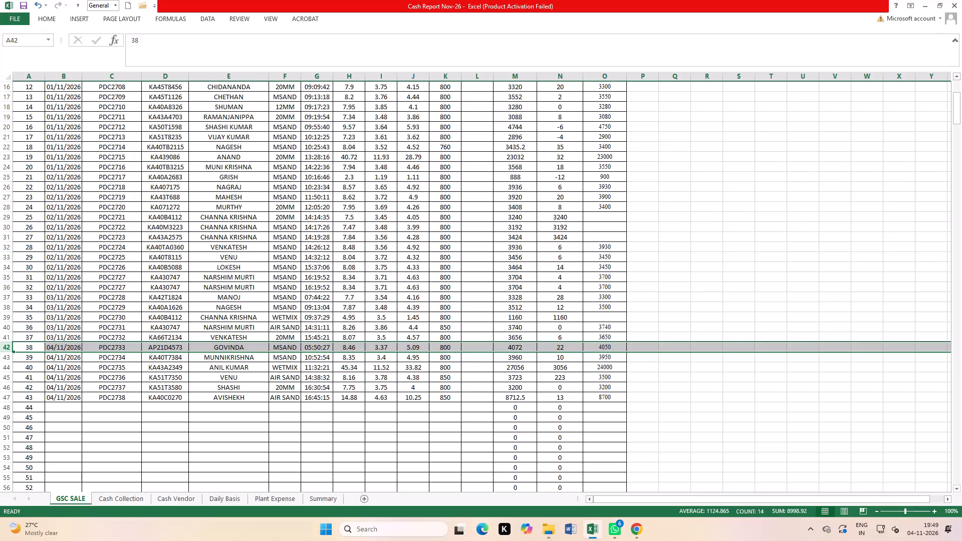
Set the Sales Rate of the PDC2735 WETMIX sale for 04/11/2026 to 710 on the GSC SALE sheet.
scroll(187, 415, up, 5)
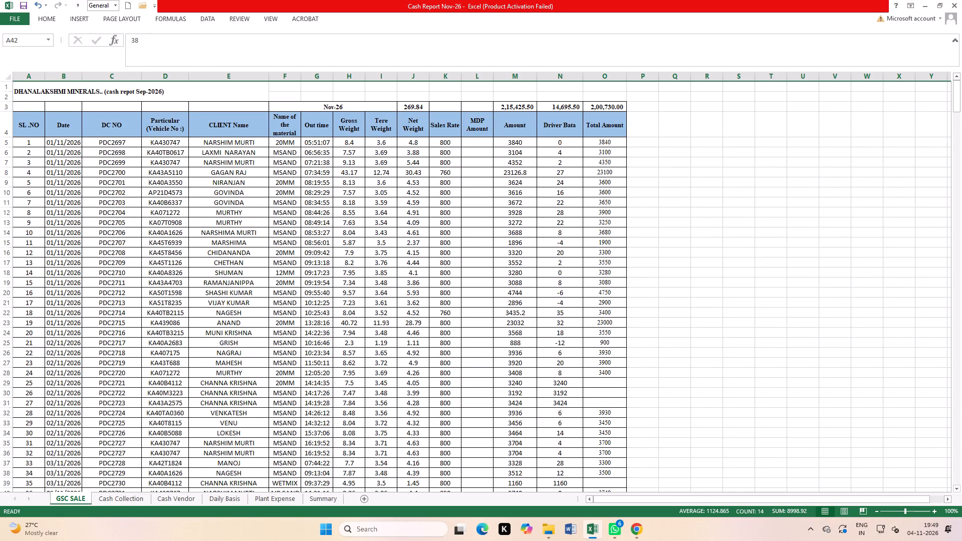
scroll(290, 371, down, 3)
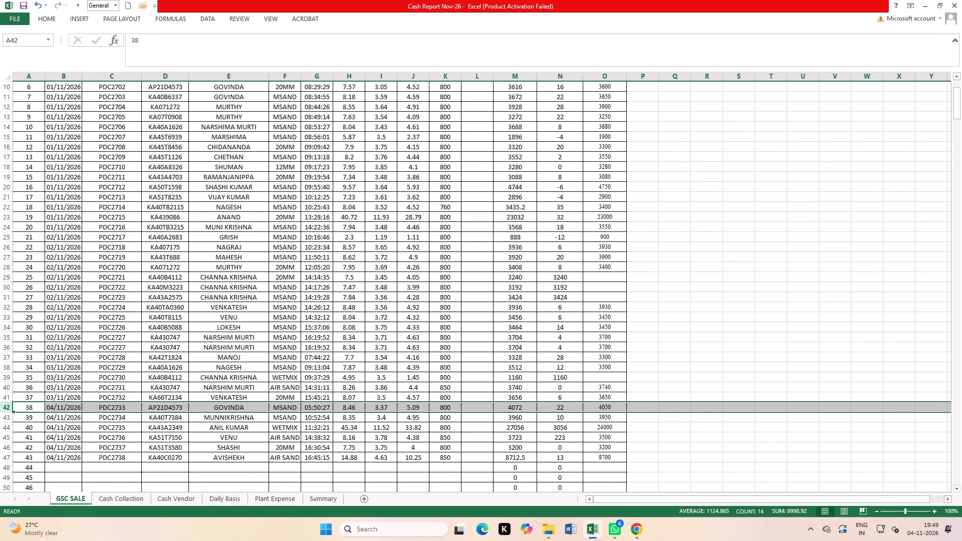
click(0, 366)
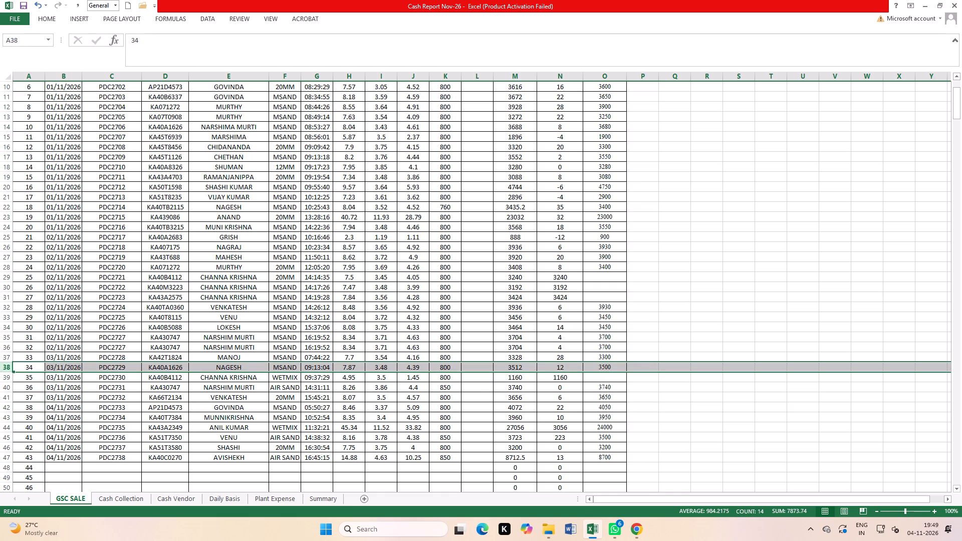
click(5, 356)
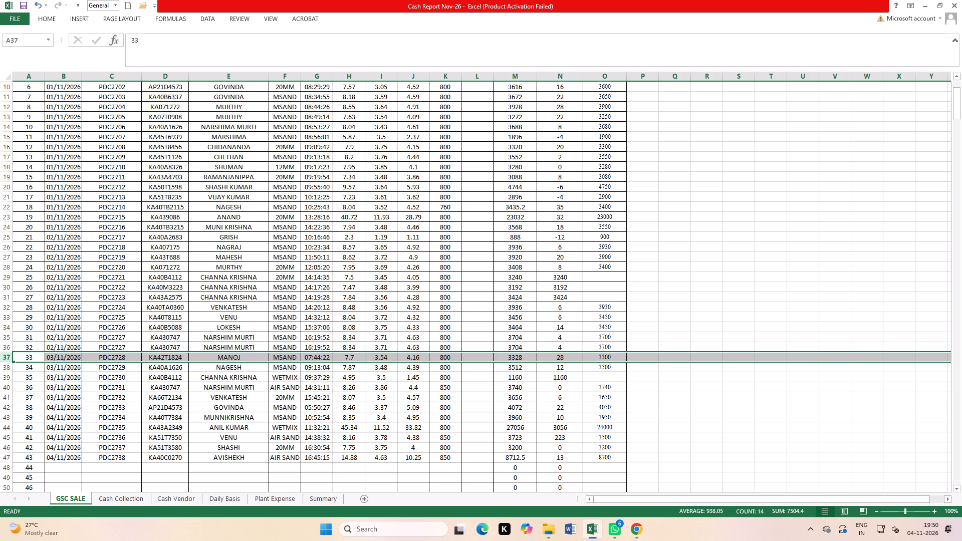
click(444, 419)
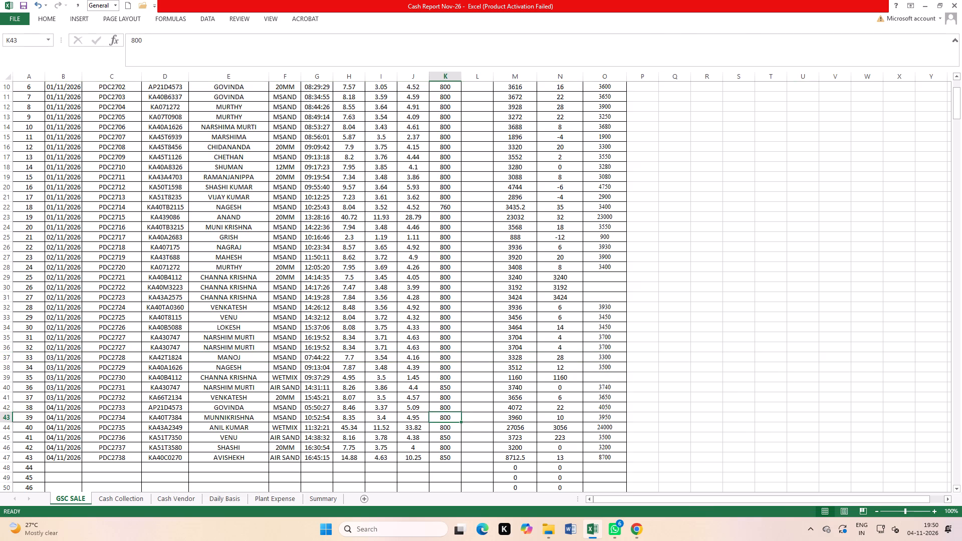
click(440, 426)
text(710)
key(Return)
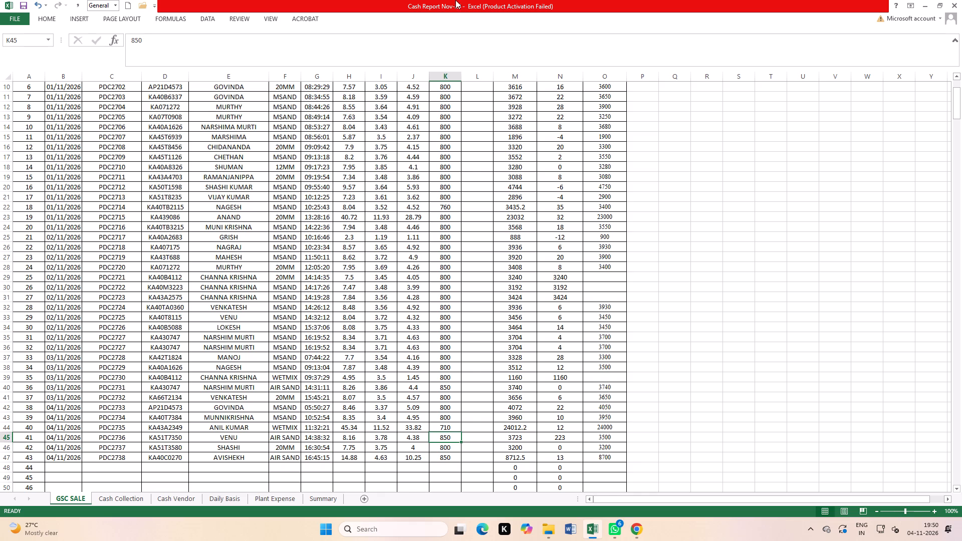
Add filters to the GSC SALE header row and show only the dates 02/11/2026, 03/11/2026 and 04/11/2026.
scroll(0, 30, up, 11)
click(0, 124)
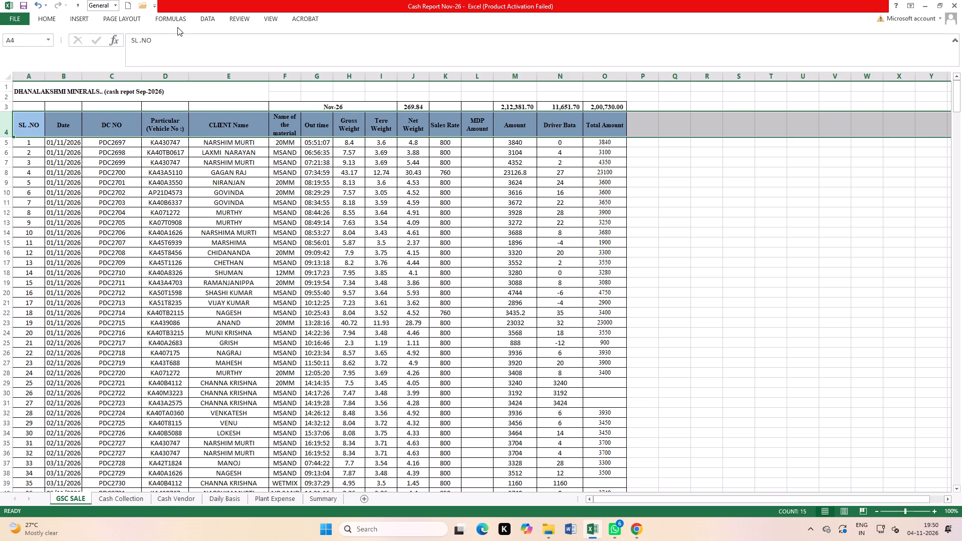
click(206, 21)
click(260, 31)
click(253, 289)
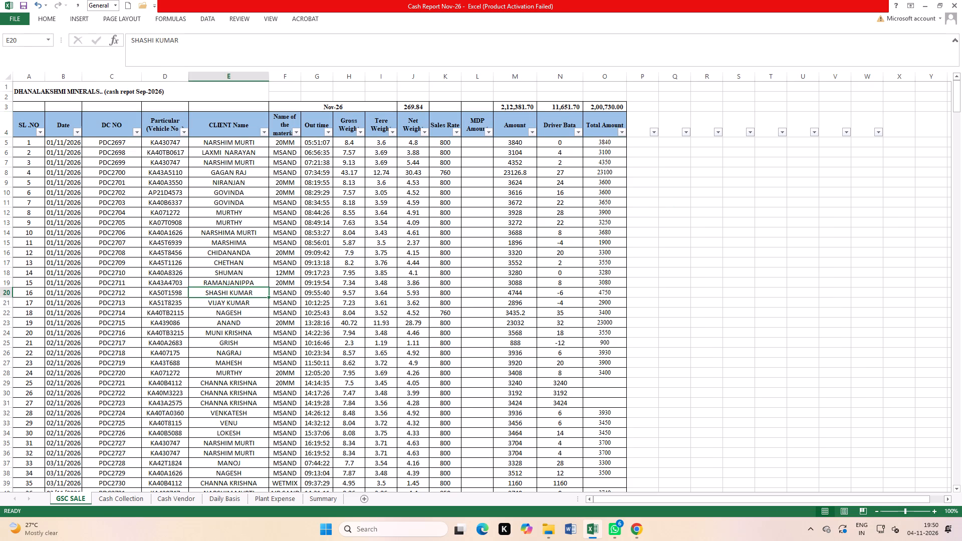
click(78, 134)
click(48, 230)
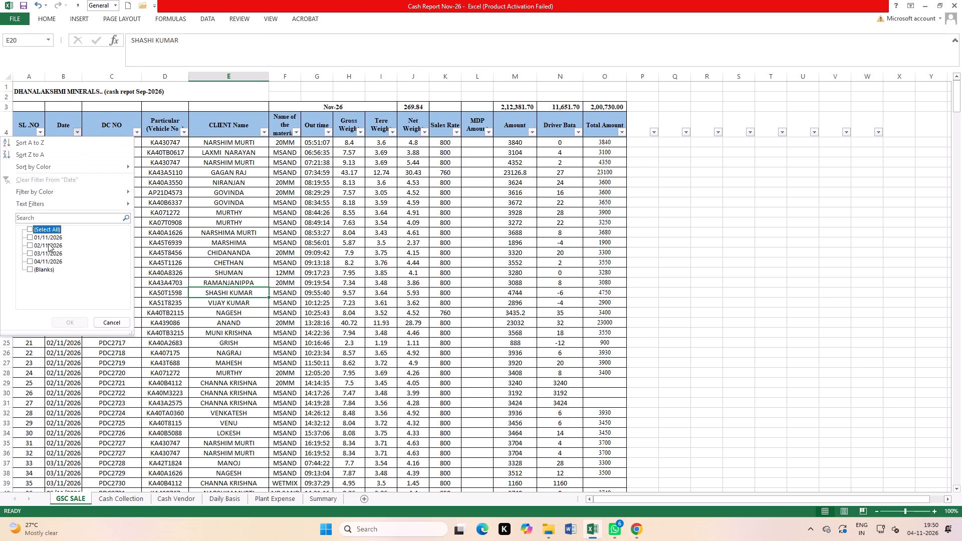
click(47, 245)
click(48, 253)
click(49, 262)
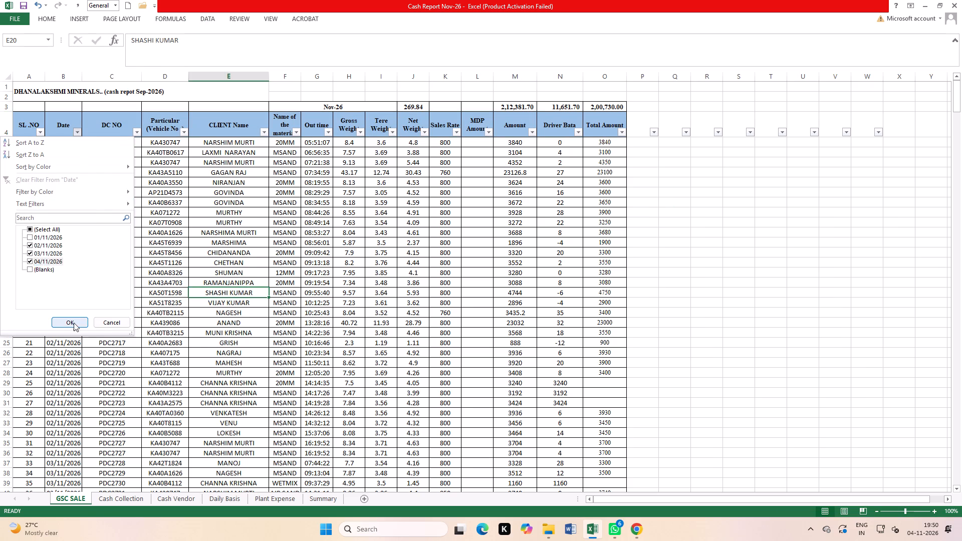
click(74, 323)
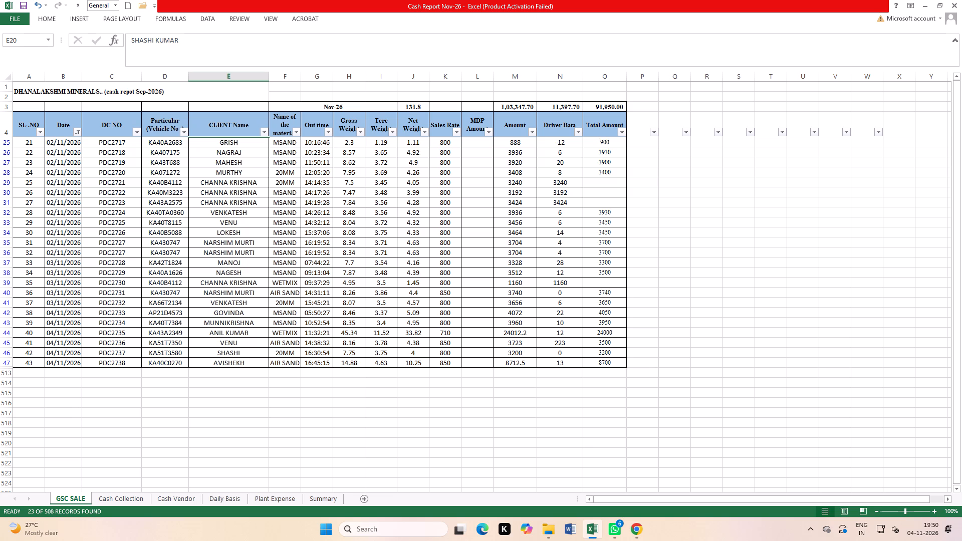
Set the Total Amount of the PDC2736 AIR SAND sale to 3700 and save the workbook.
click(205, 19)
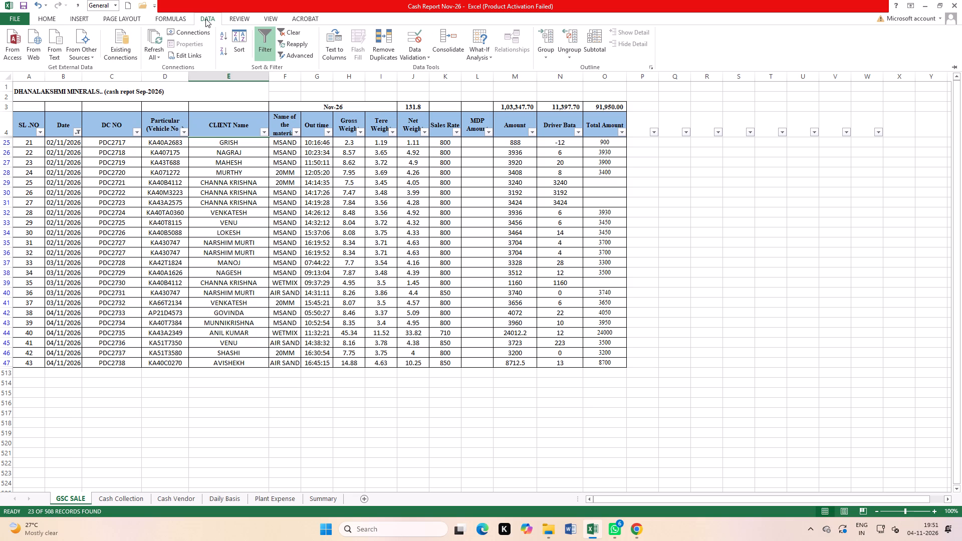
click(95, 377)
click(3, 342)
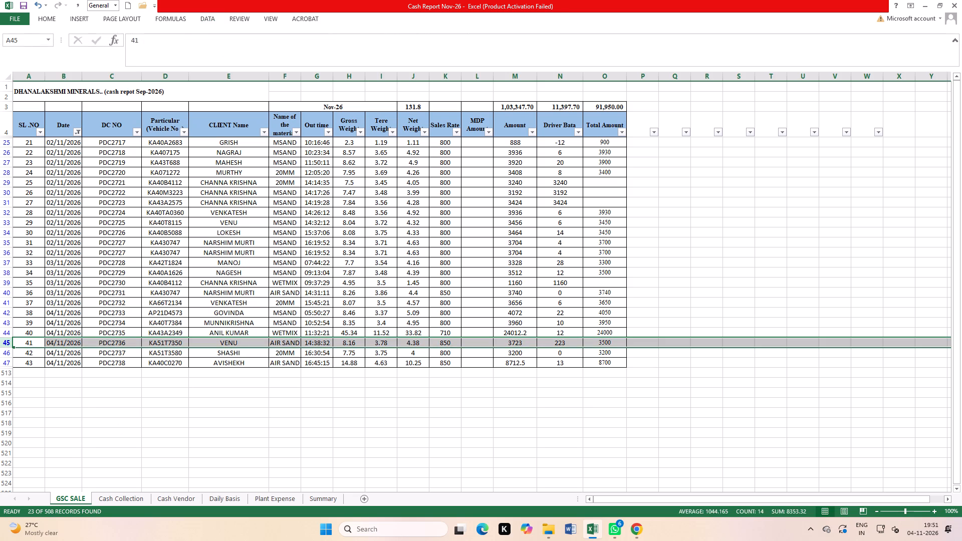
click(604, 341)
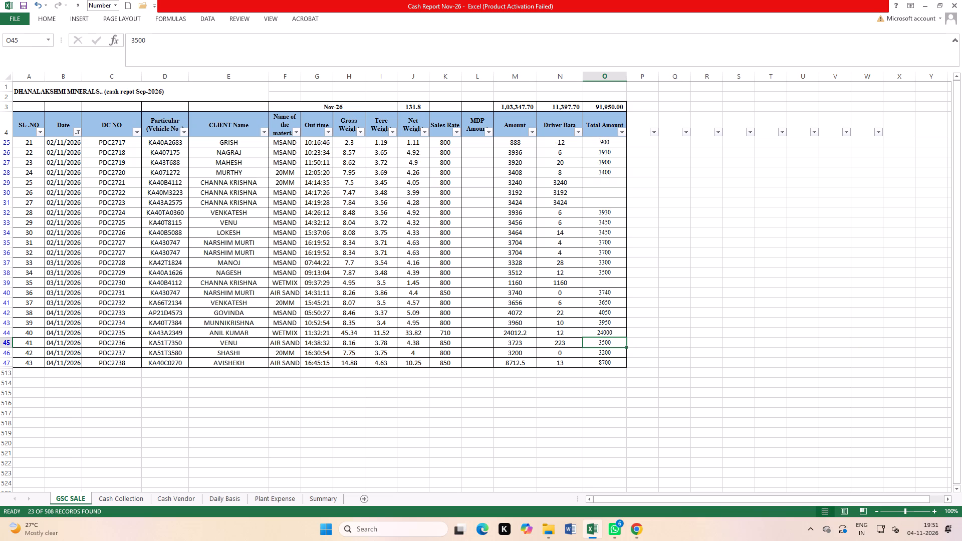
text(3700)
key(Return)
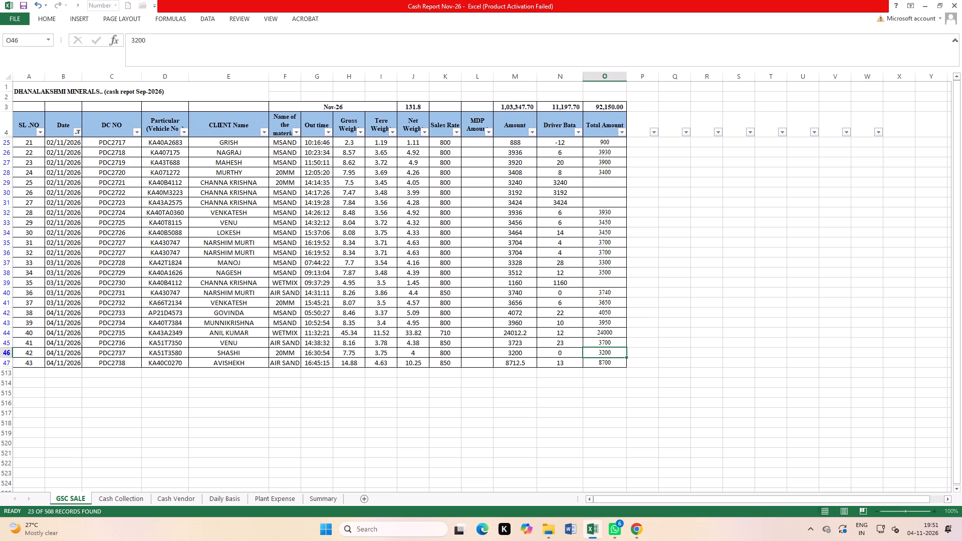
click(734, 316)
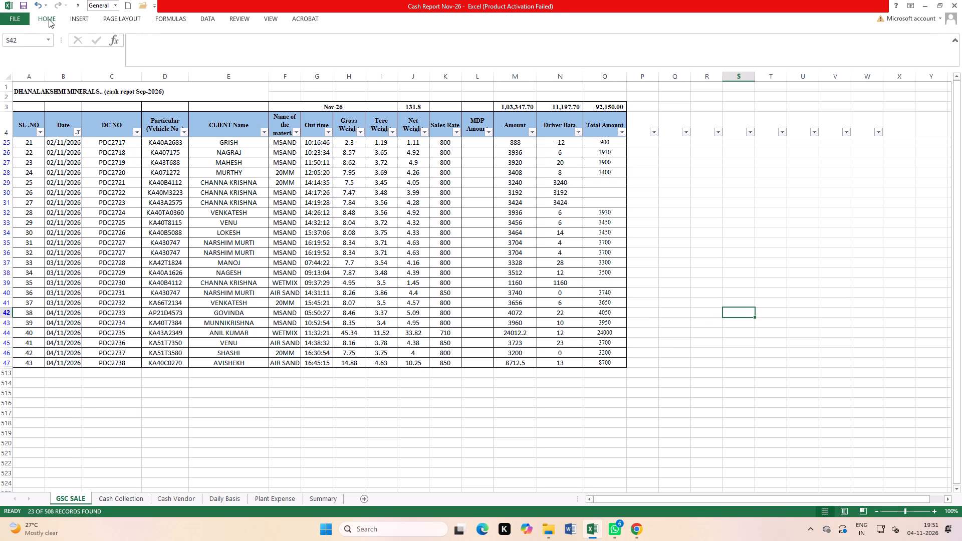
click(23, 6)
Remove the filters from the GSC SALE table and save the workbook.
click(204, 18)
click(265, 42)
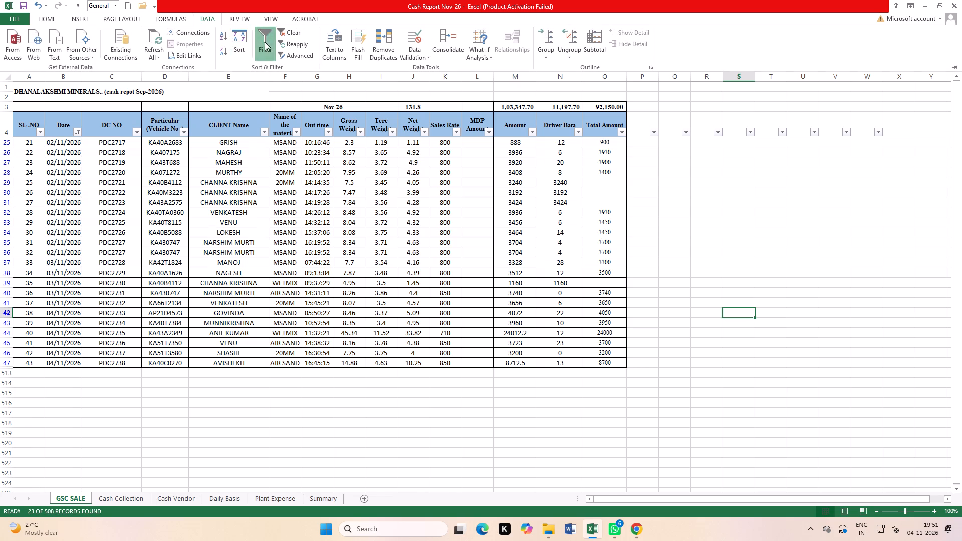
click(27, 5)
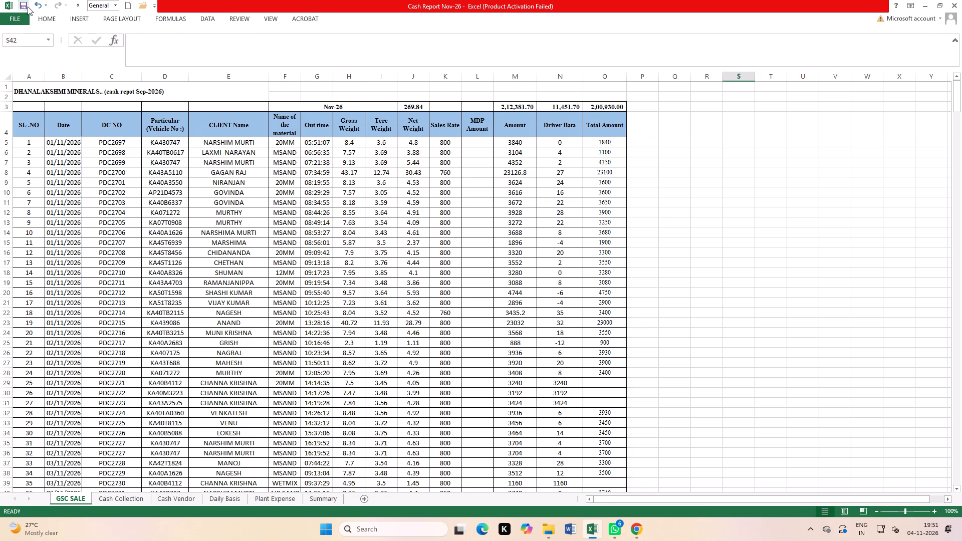
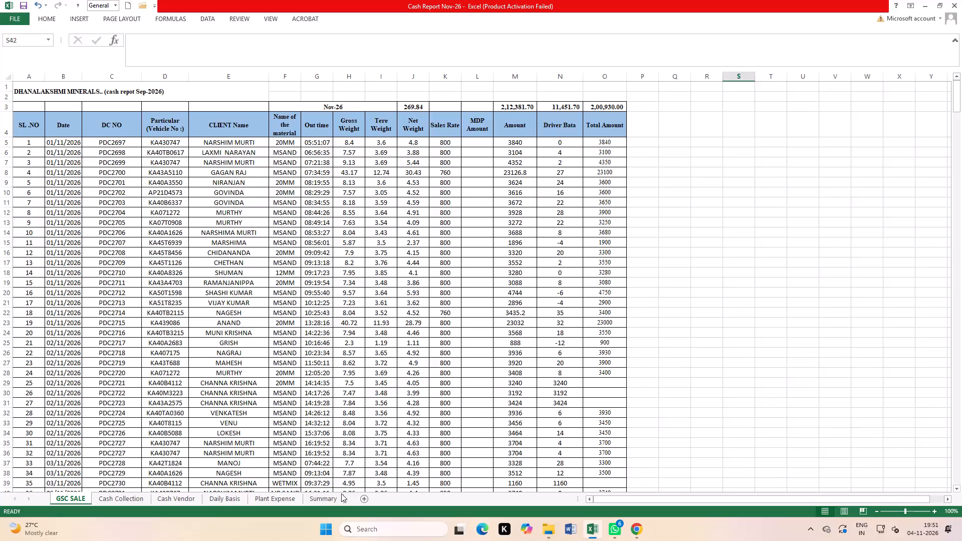
Compare the cash collected totals on the Summary, Cash Collection and GSC SALE sheets.
click(324, 497)
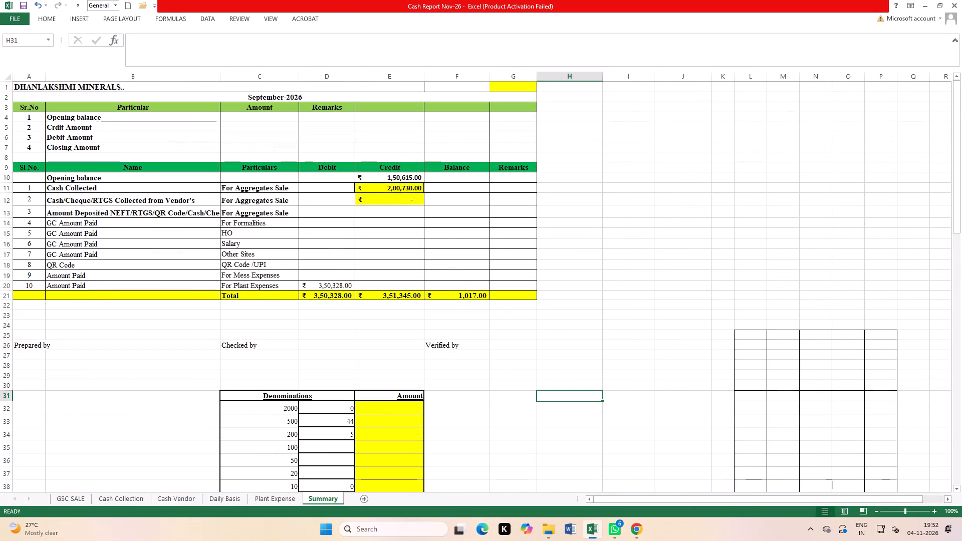
click(107, 496)
scroll(180, 423, up, 5)
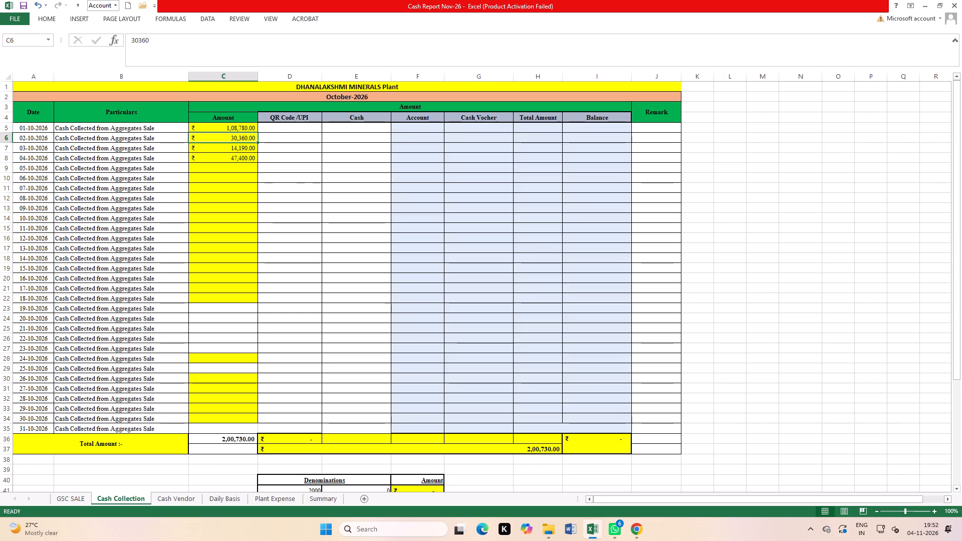
click(81, 495)
scroll(241, 336, up, 3)
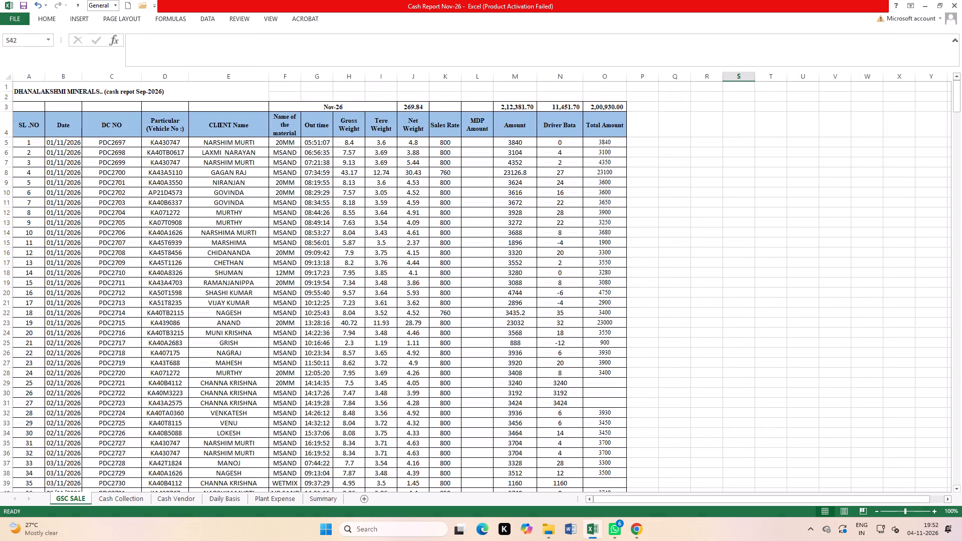
click(134, 496)
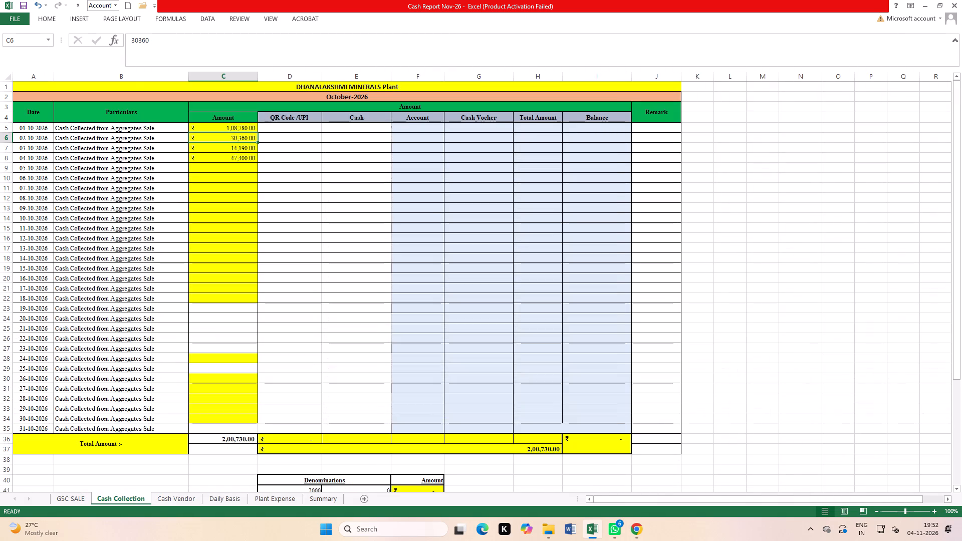
click(70, 500)
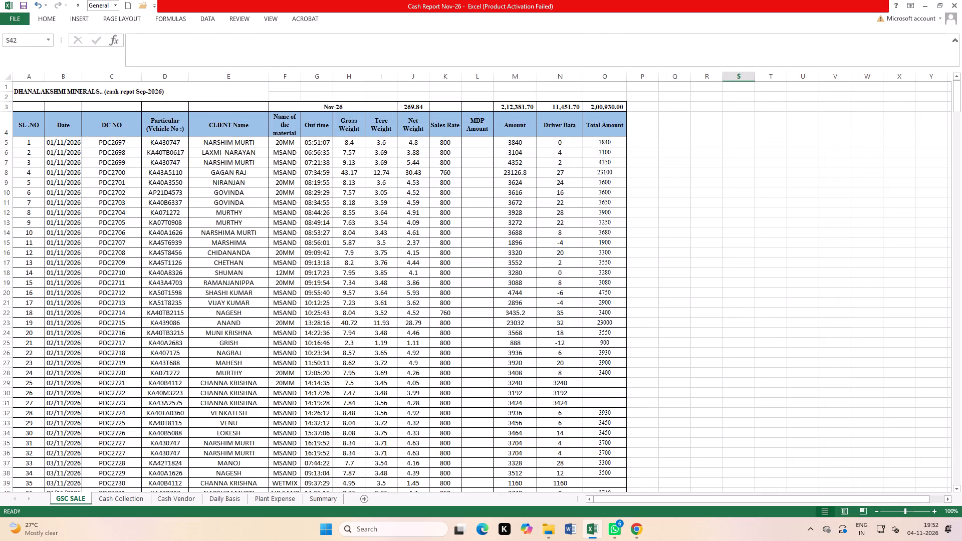
Check the sum of the 04/11/2026 Total Amounts on GSC SALE and set the Cash Collection amount for 04-10-2026 to 47600.
scroll(544, 373, down, 6)
click(4, 318)
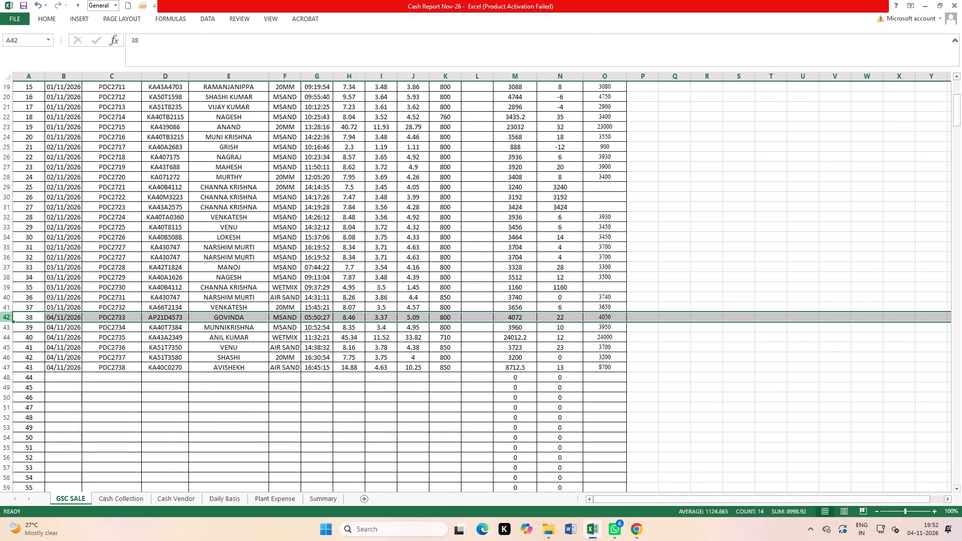
drag(607, 317, 606, 372)
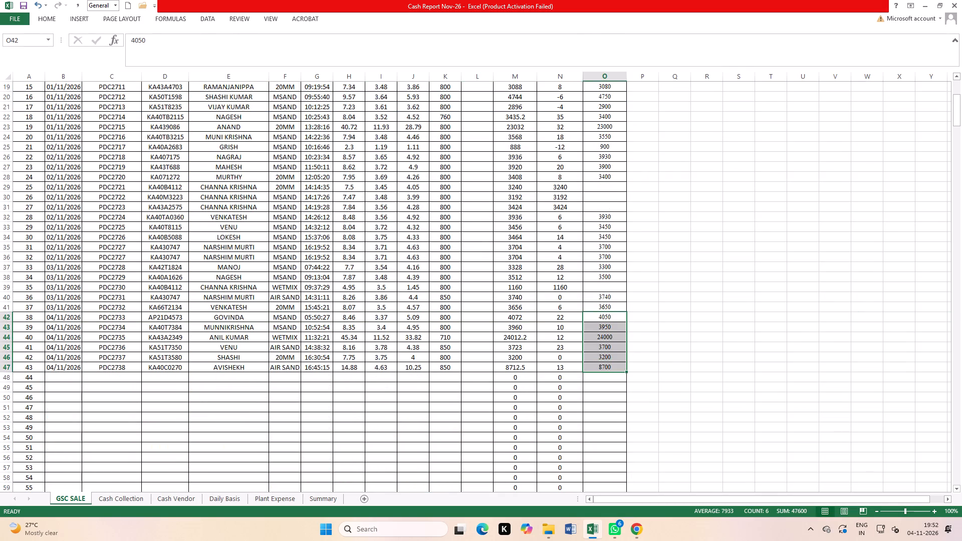
click(109, 499)
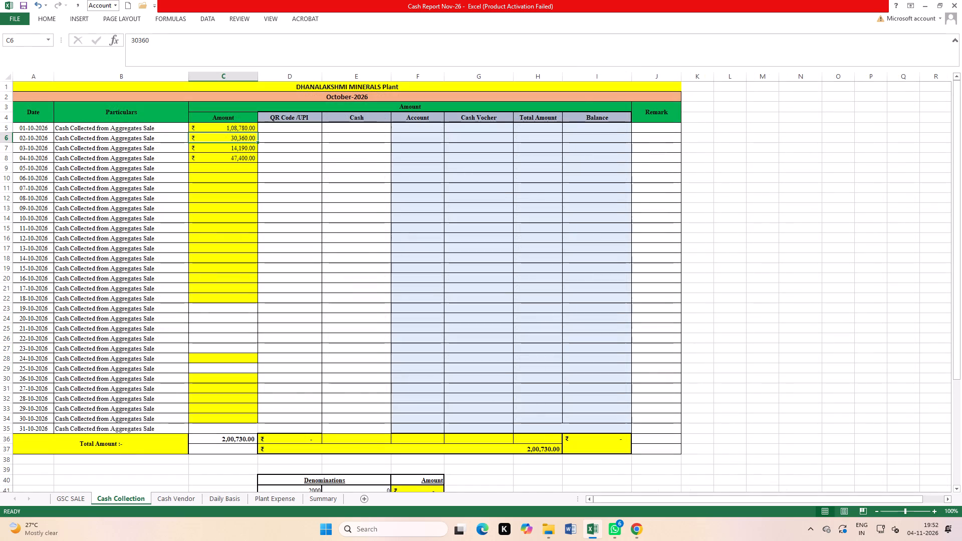
click(219, 161)
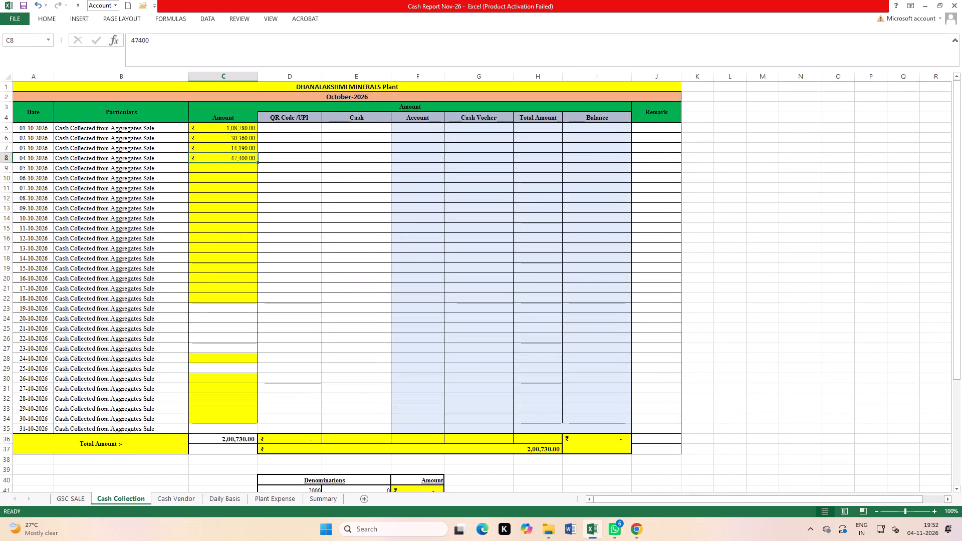
text(476)
text(00)
key(Return)
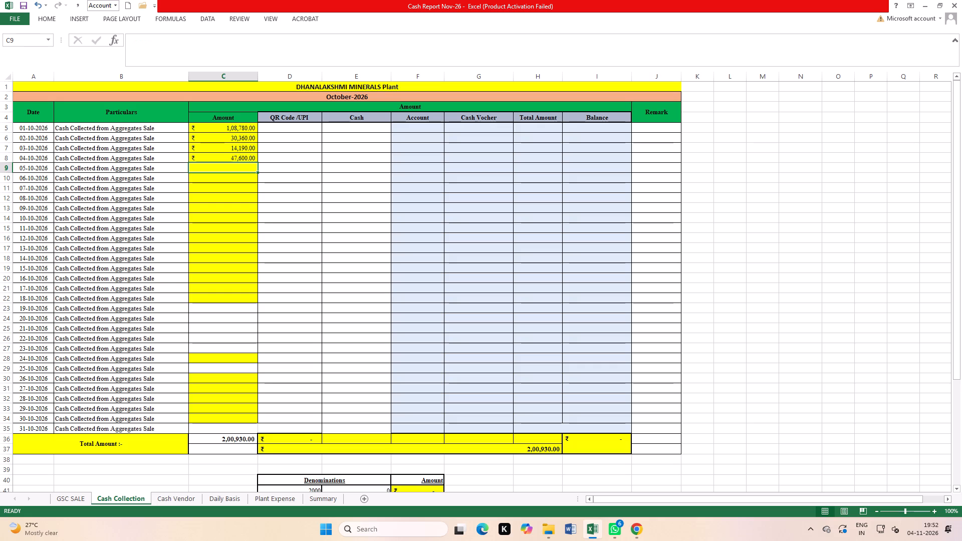
scroll(291, 174, up, 2)
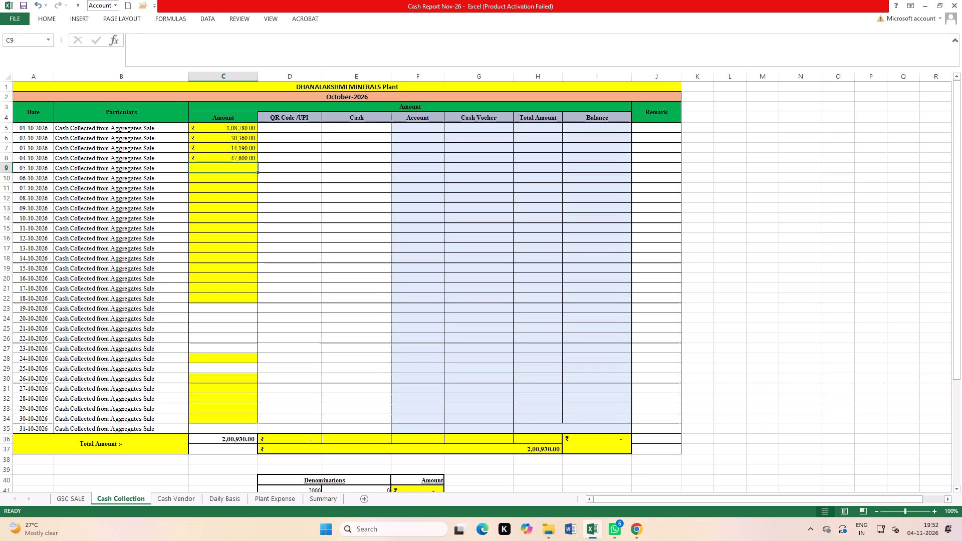
click(755, 402)
Review the Plant Expense entries and the source-wise amounts listed below them.
click(278, 499)
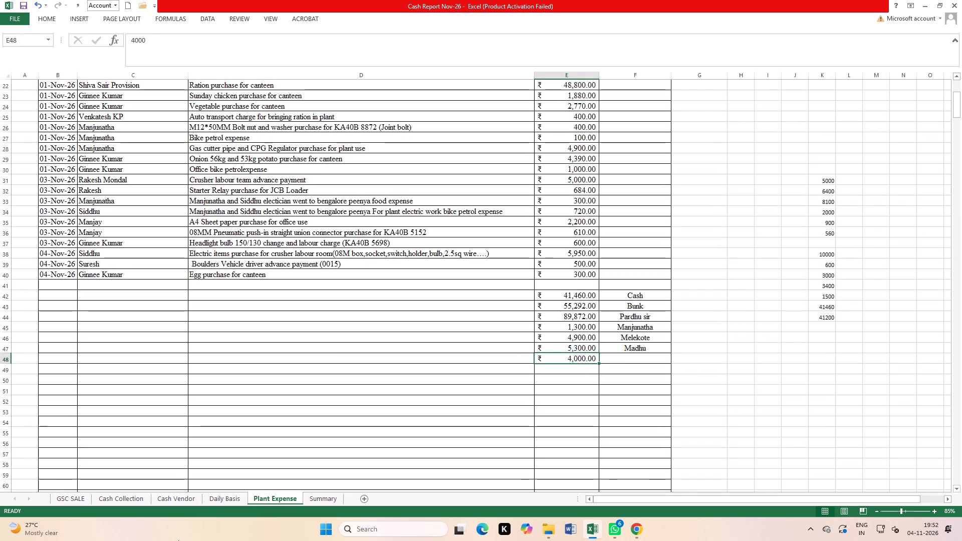
double_click(569, 314)
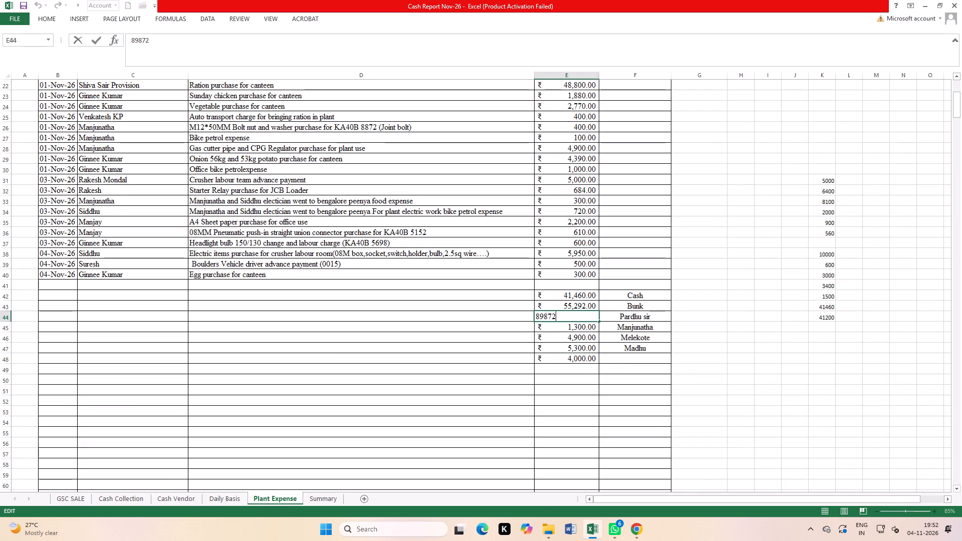
click(558, 445)
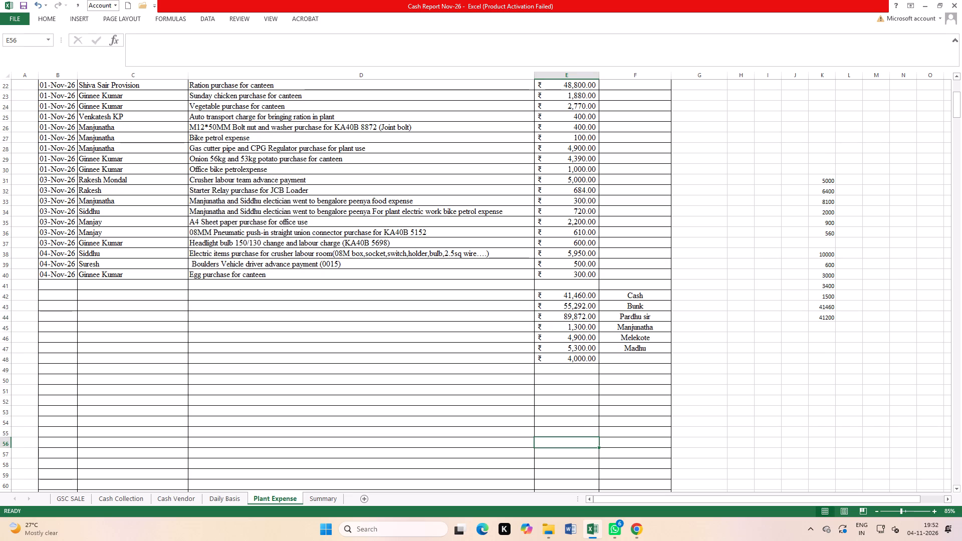
scroll(686, 368, up, 9)
scroll(222, 425, down, 4)
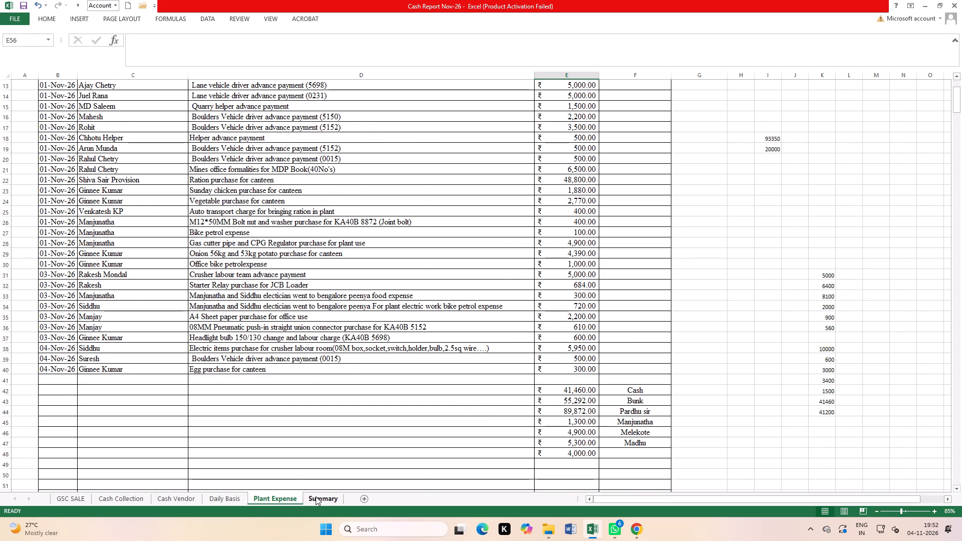
Inspect the formulas behind the Debit, Credit and Balance totals on the Summary sheet.
click(316, 496)
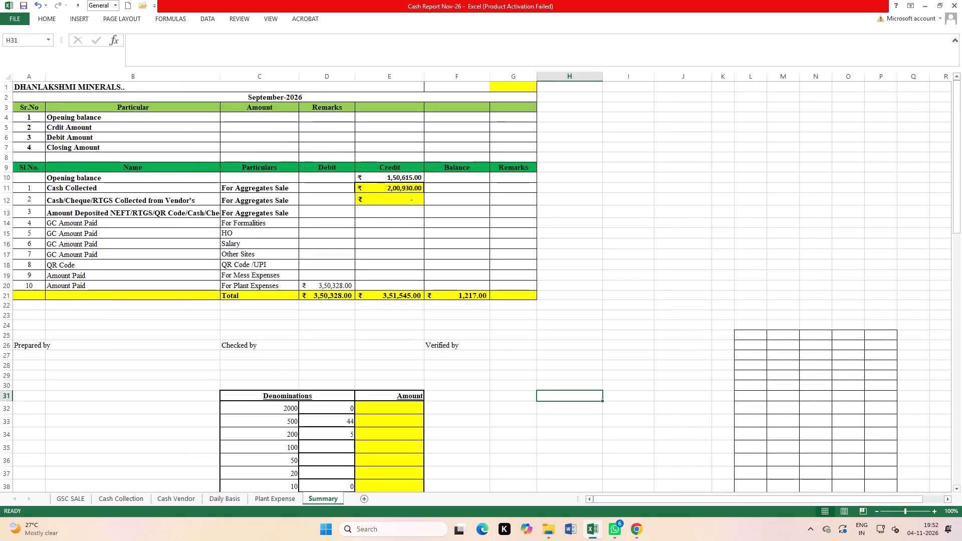
double_click(331, 295)
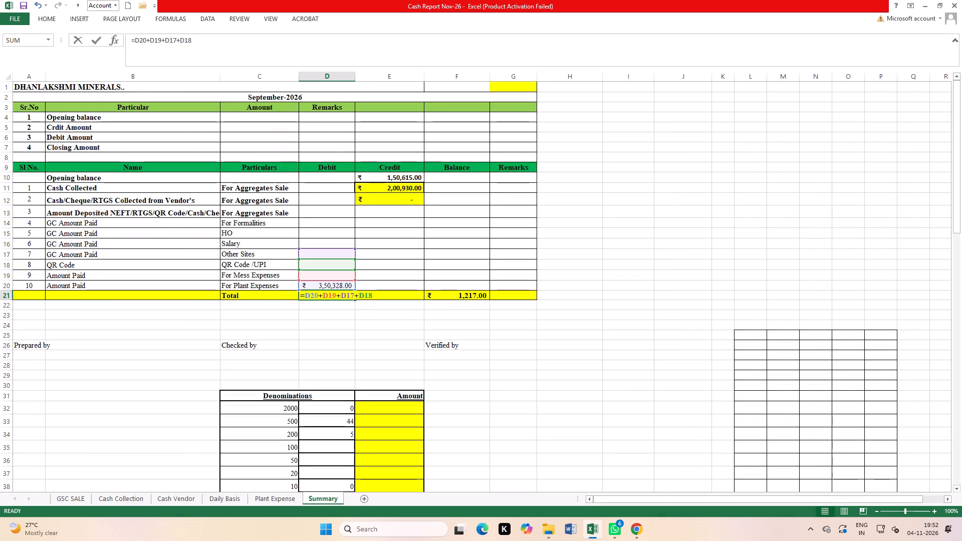
key(Return)
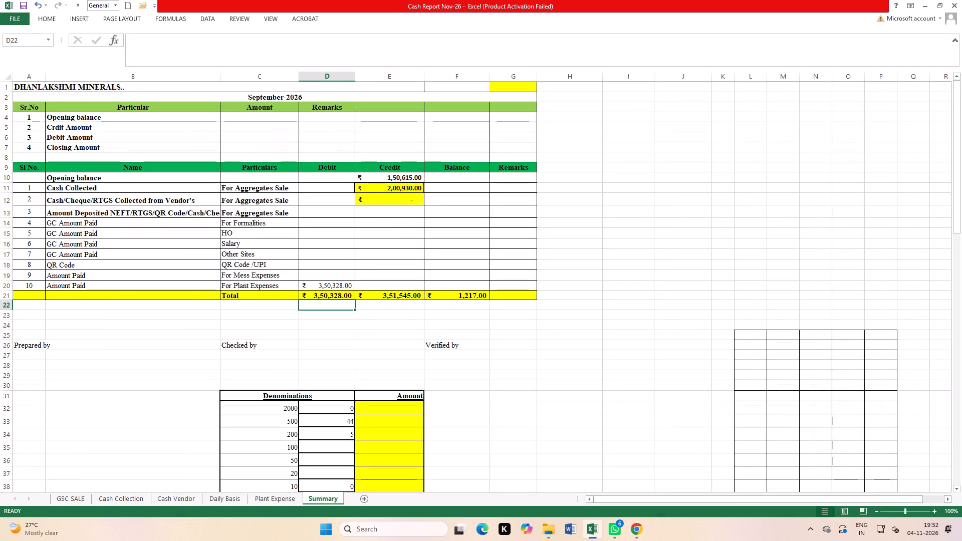
double_click(407, 298)
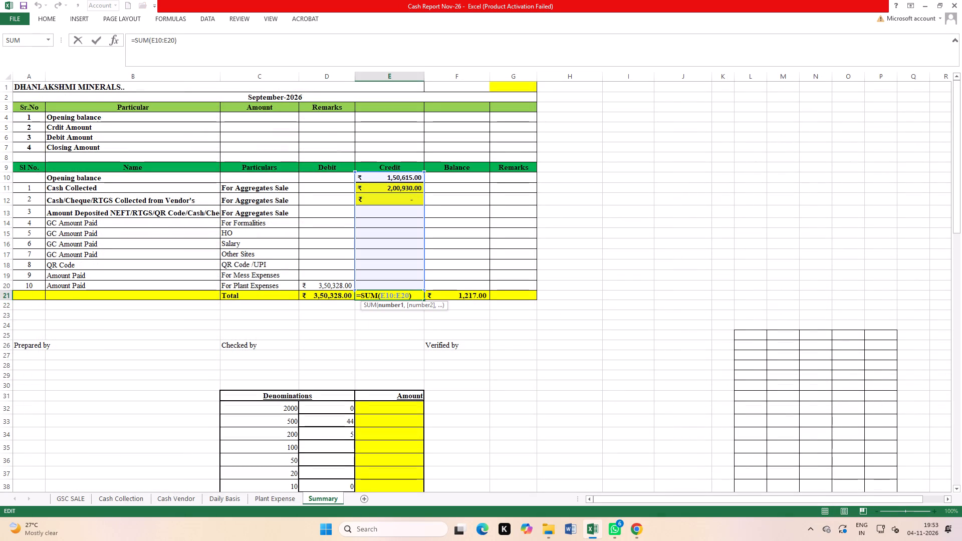
key(Return)
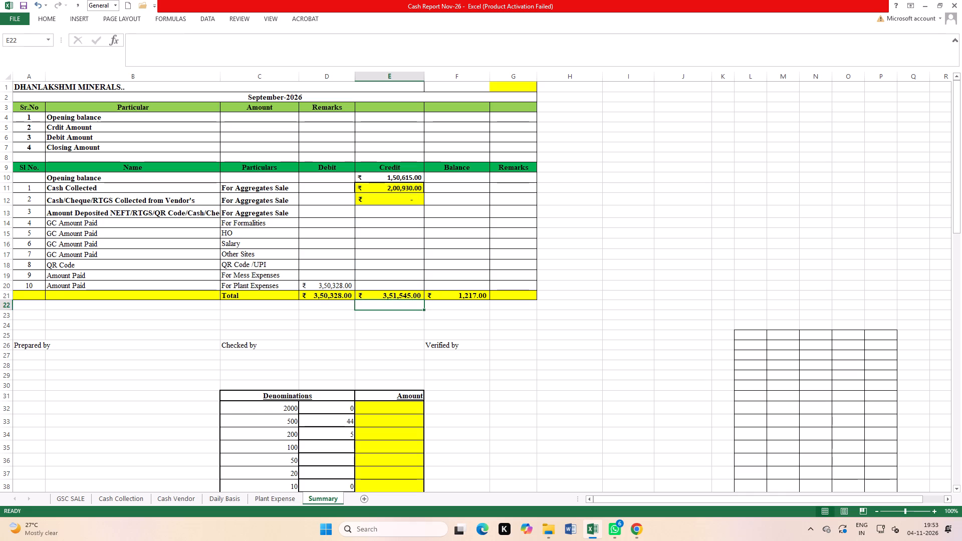
double_click(467, 297)
key(Return)
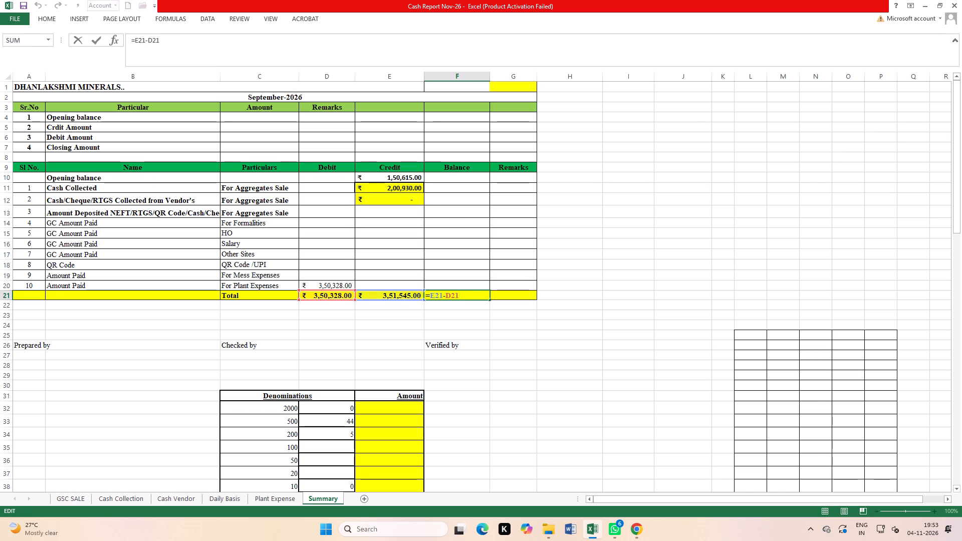
Inspect the formula of the Summary-linked debit total in G4 on Plant Expense and compare it with the Summary sheet.
click(290, 502)
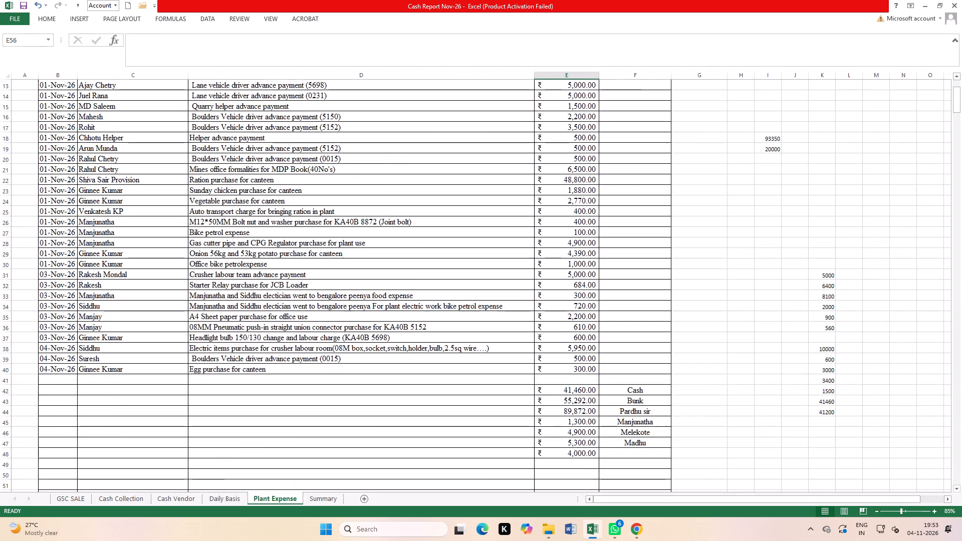
scroll(503, 275, up, 8)
double_click(702, 114)
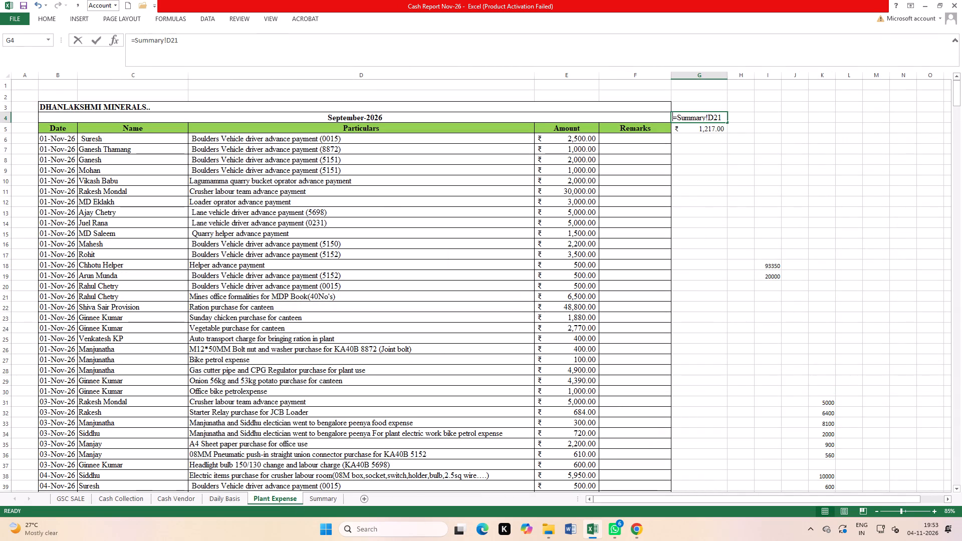
scroll(700, 183, down, 4)
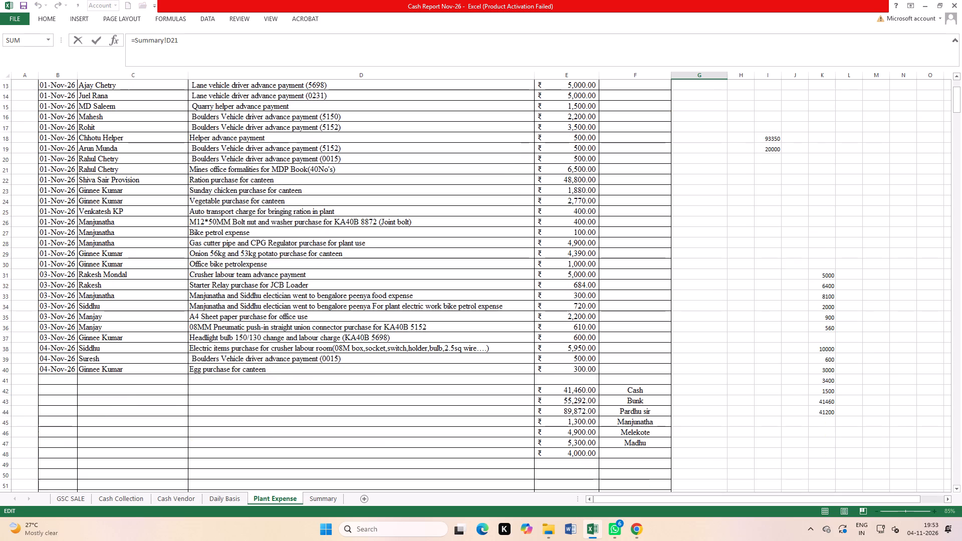
key(Return)
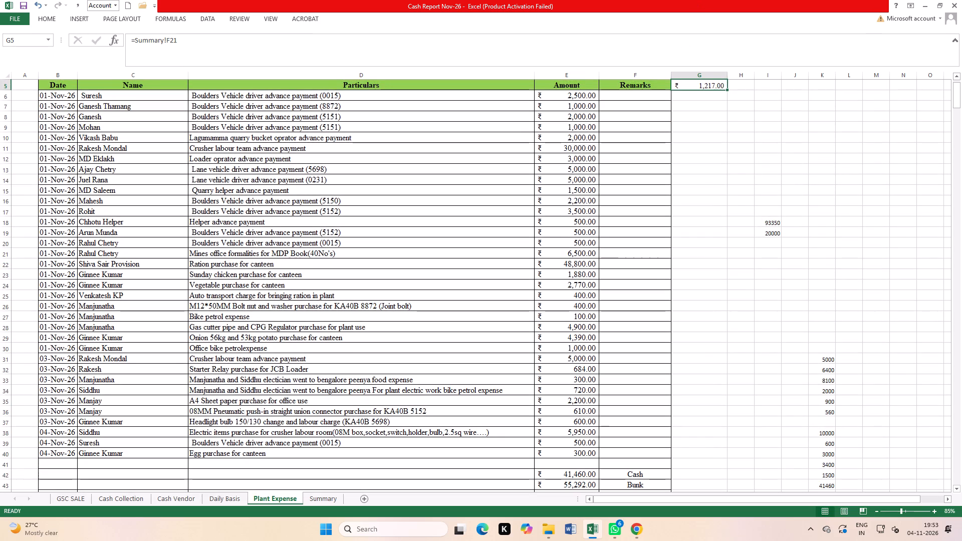
click(338, 498)
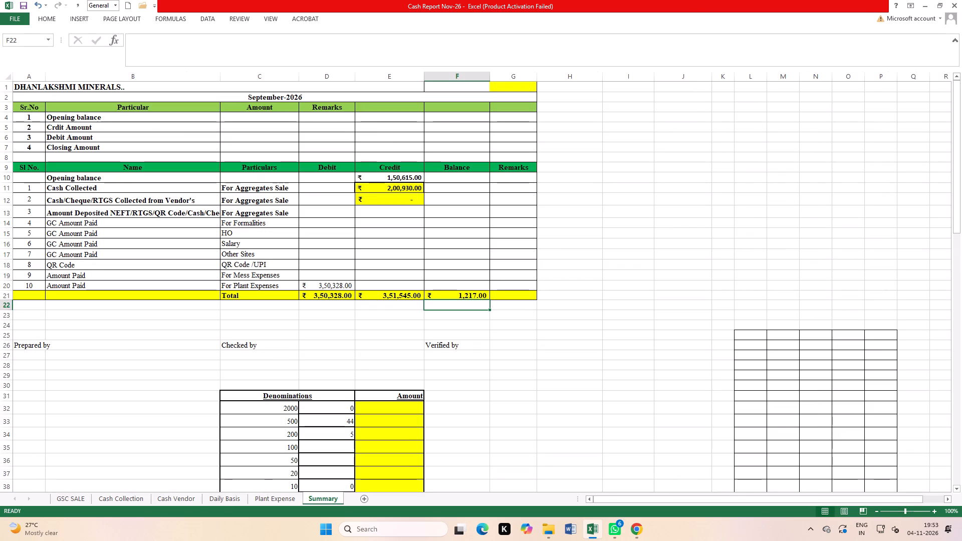
Check the sum of all Plant Expense amounts, from the first 01-Nov-26 entry through the last amount in row 48.
click(278, 502)
scroll(538, 262, up, 1)
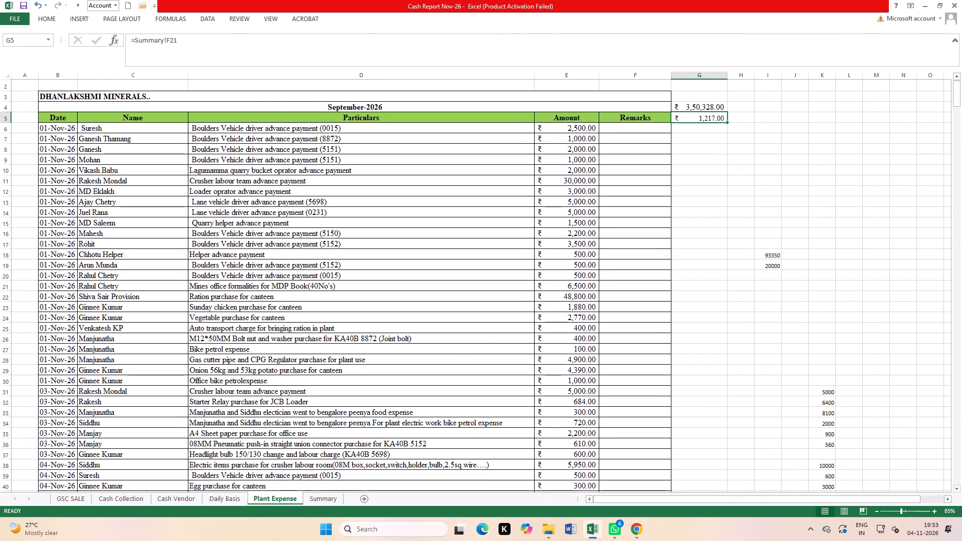
drag(571, 125, 577, 481)
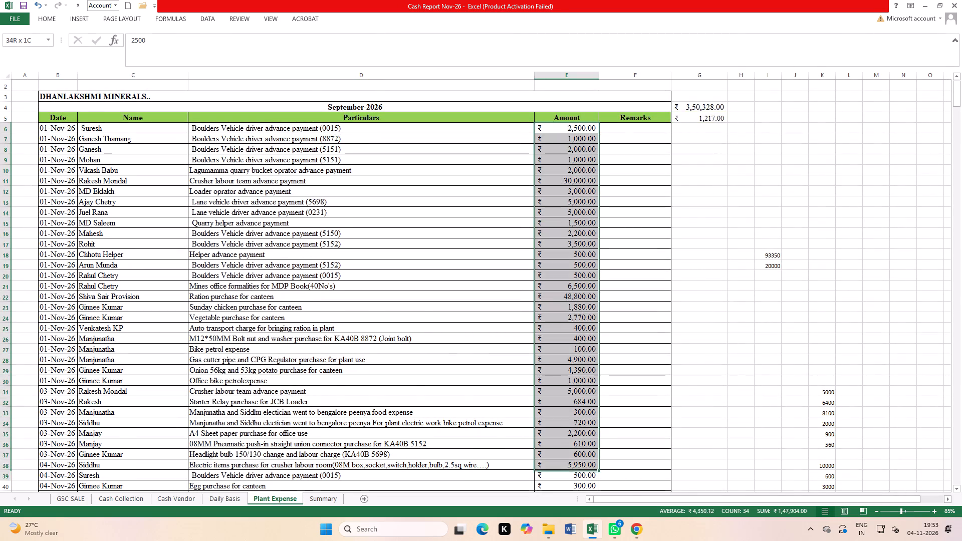
drag(577, 481, 572, 182)
scroll(534, 364, up, 6)
scroll(634, 412, down, 1)
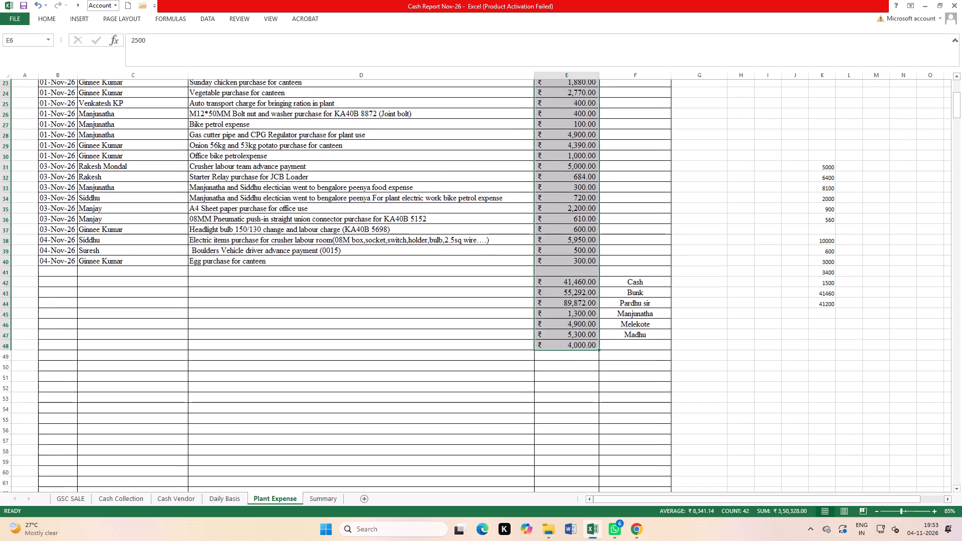
click(681, 394)
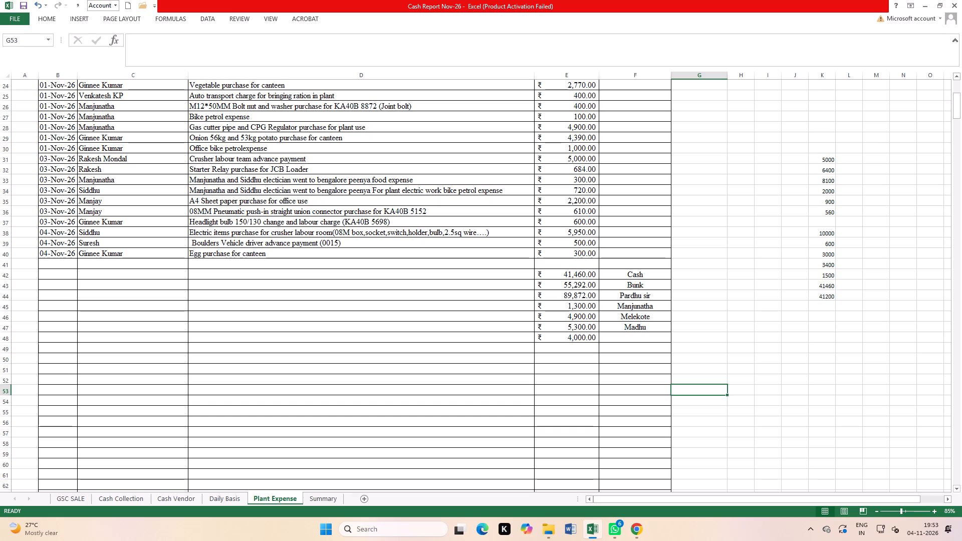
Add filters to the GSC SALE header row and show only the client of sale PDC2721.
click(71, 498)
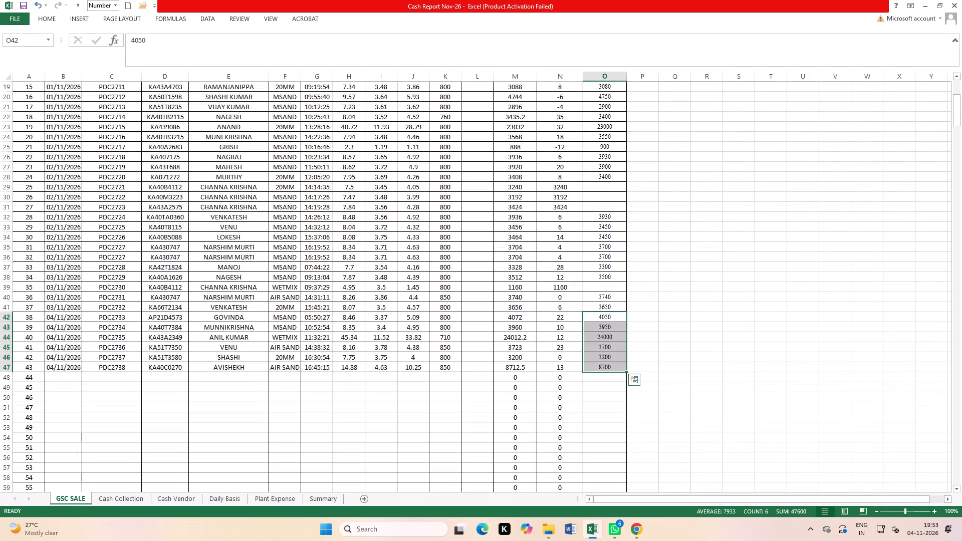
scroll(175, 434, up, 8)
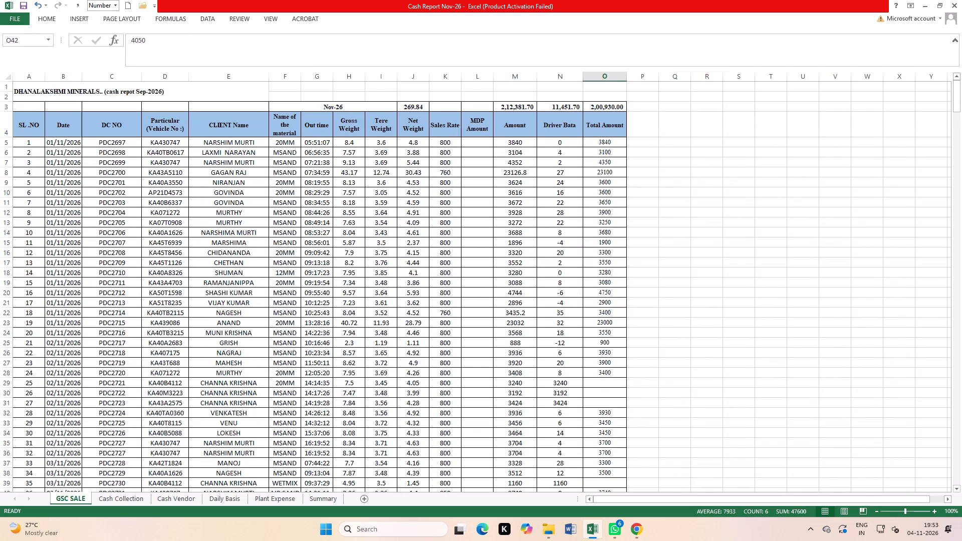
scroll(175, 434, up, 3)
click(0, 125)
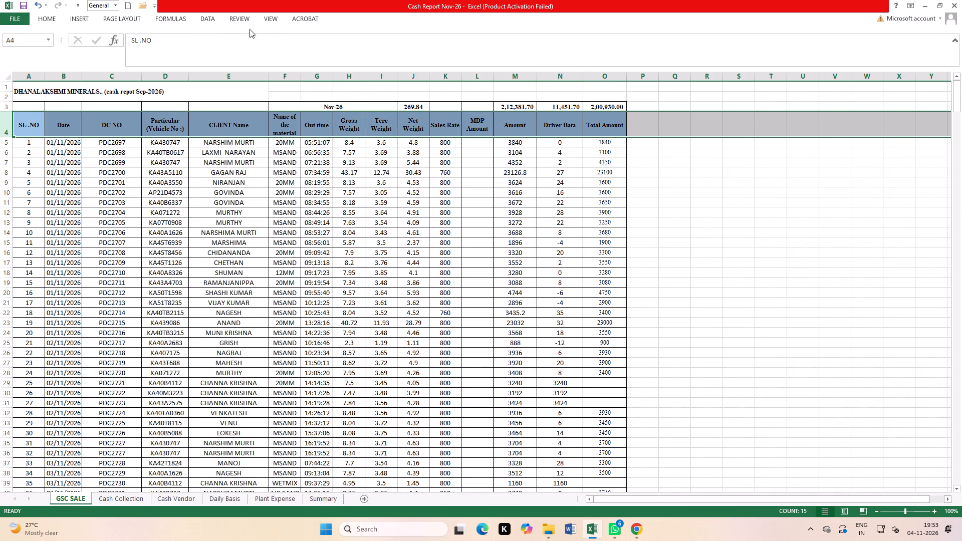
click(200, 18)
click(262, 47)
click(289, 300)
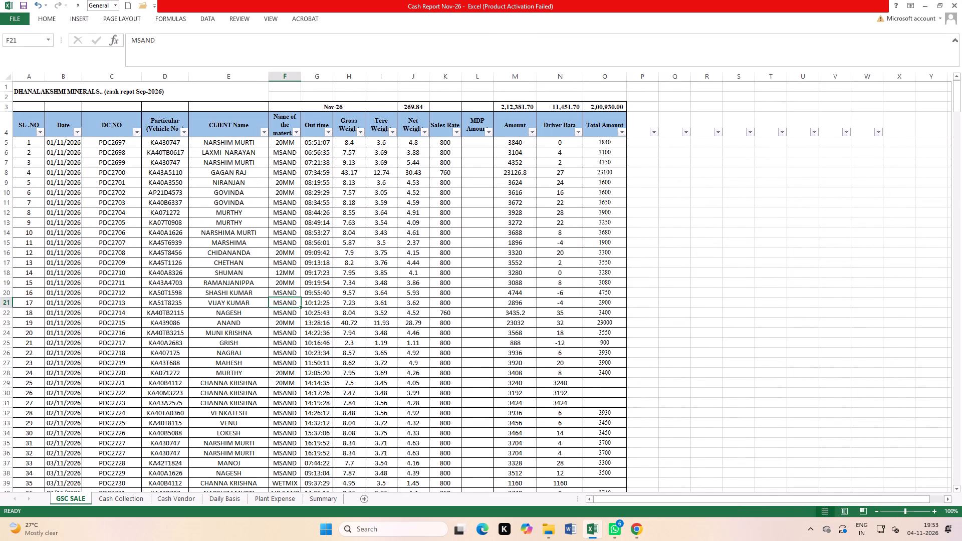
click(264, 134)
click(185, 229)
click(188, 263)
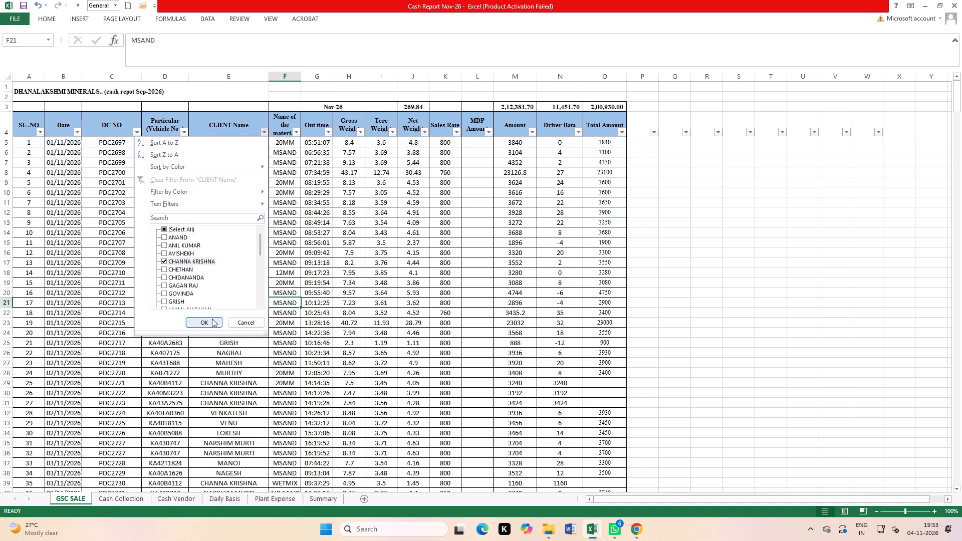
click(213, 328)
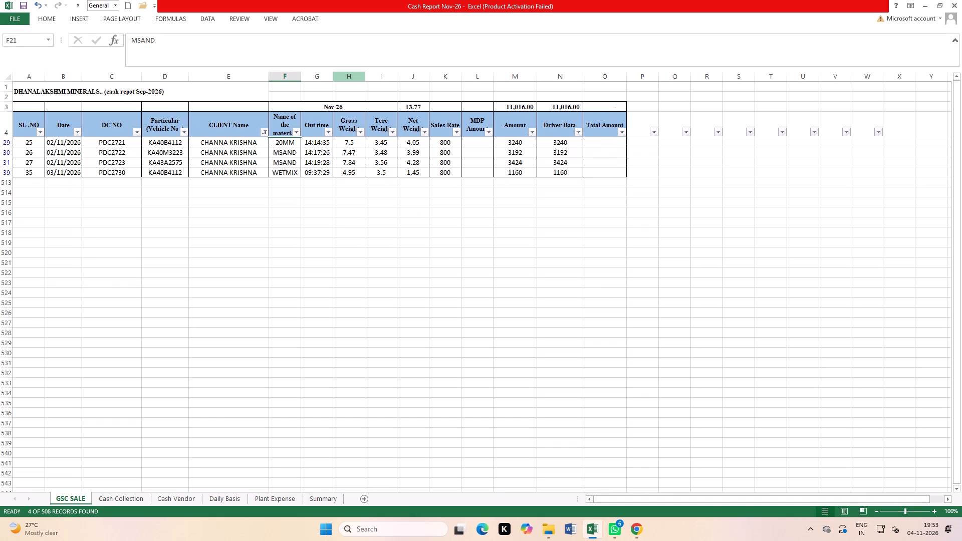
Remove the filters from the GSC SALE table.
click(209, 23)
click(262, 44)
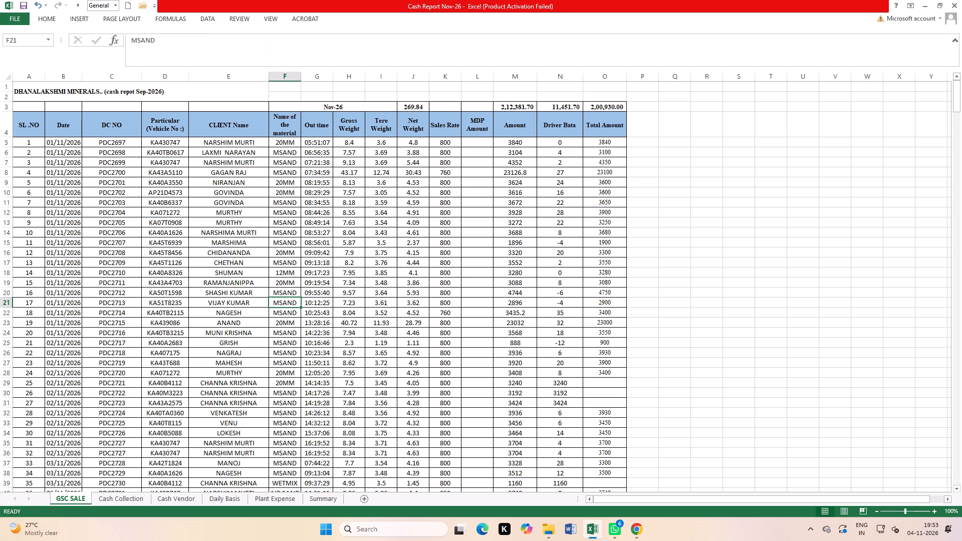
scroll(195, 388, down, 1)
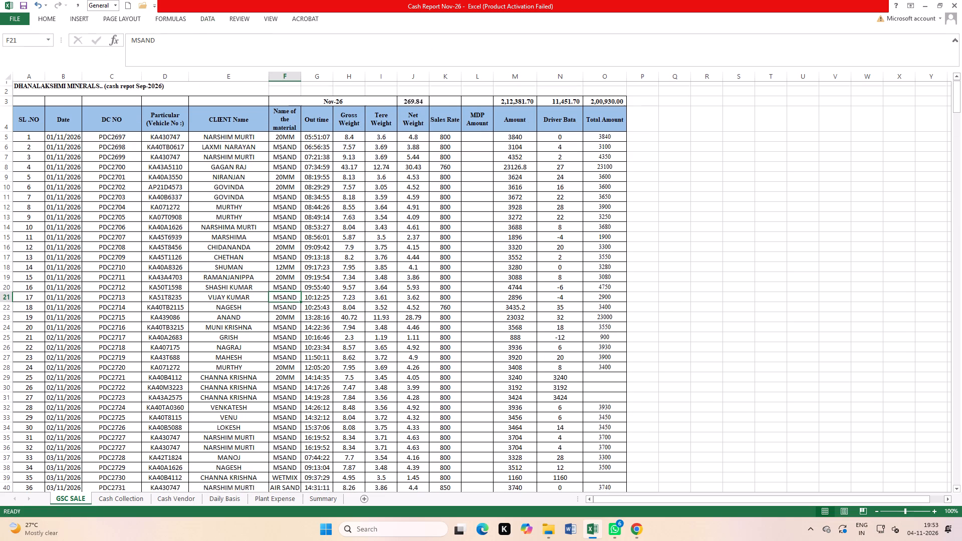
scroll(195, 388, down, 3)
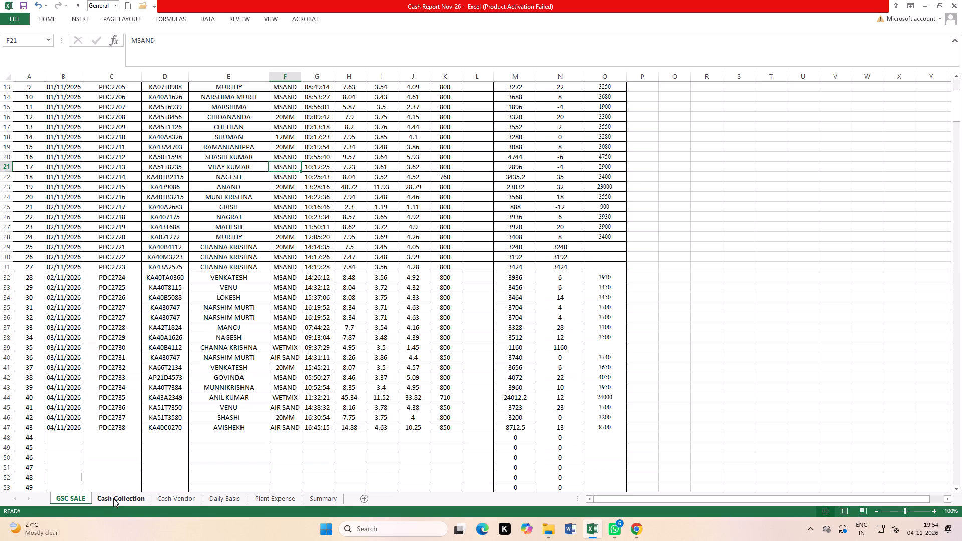
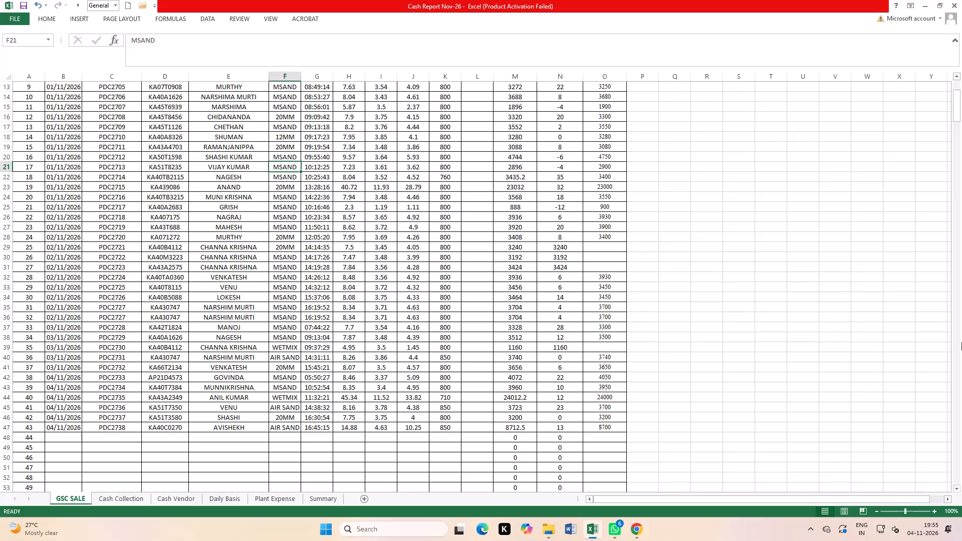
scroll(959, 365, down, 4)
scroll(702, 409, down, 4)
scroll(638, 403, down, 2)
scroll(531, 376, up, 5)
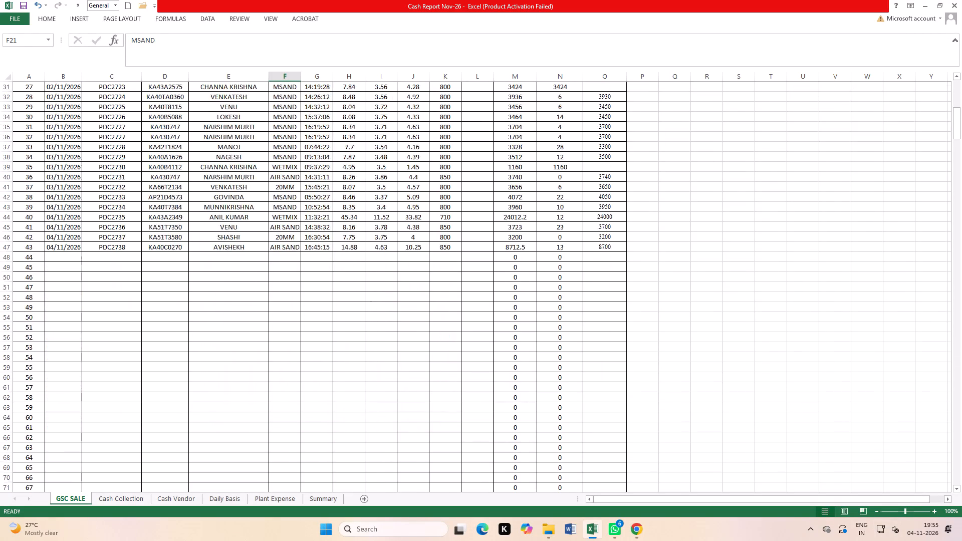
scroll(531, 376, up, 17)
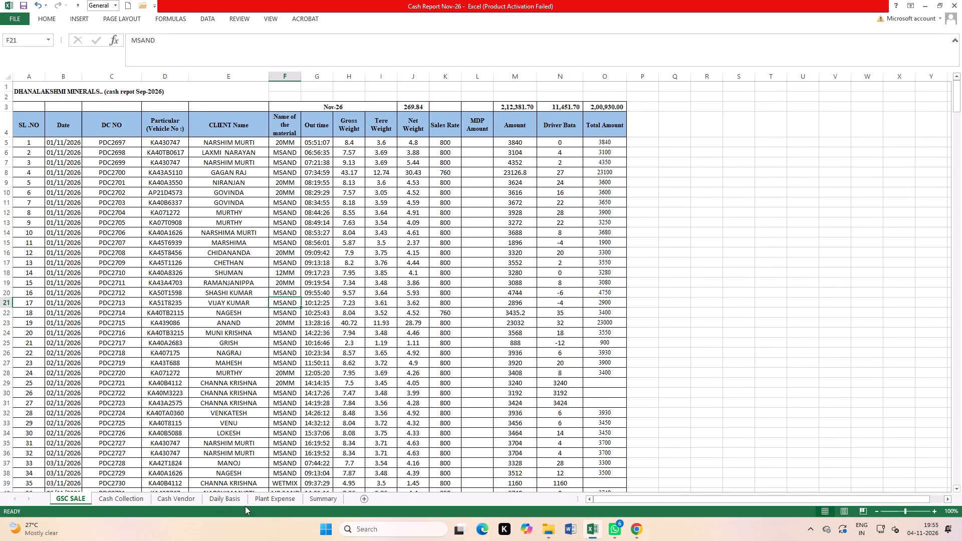
On the Plant Expense sheet, list the amounts 970, 4350, 4100, 3100 and 7432 in blank cells I47 to I51.
click(275, 501)
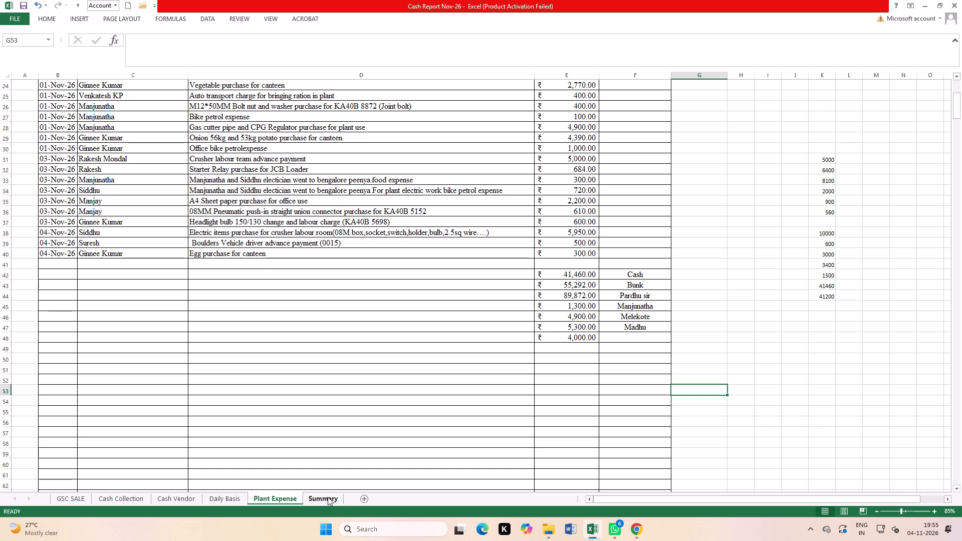
click(758, 328)
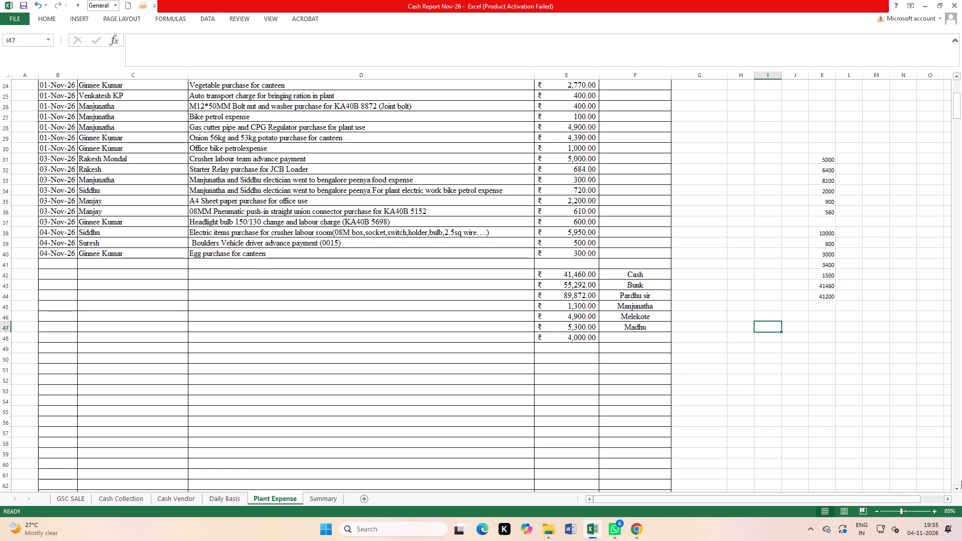
text(970)
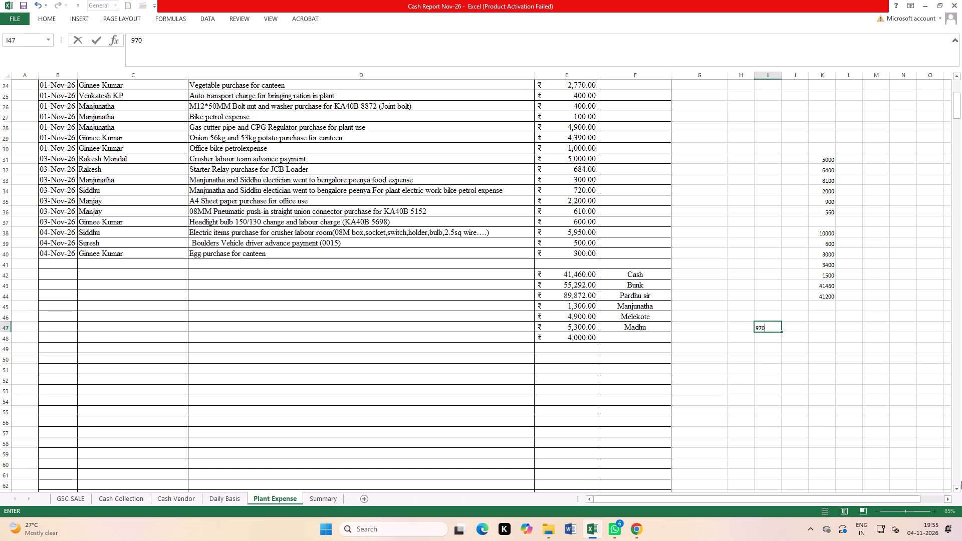
key(Return)
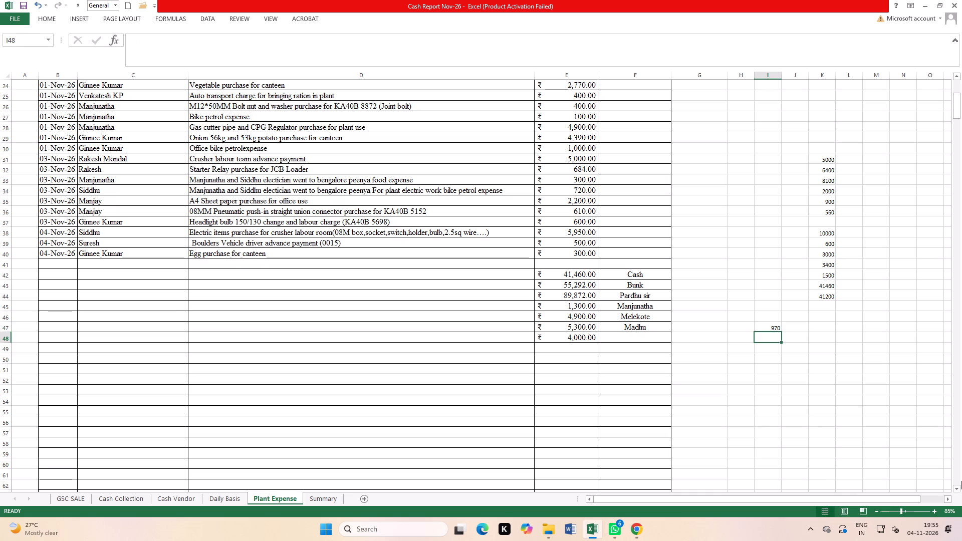
text(4350)
key(Return)
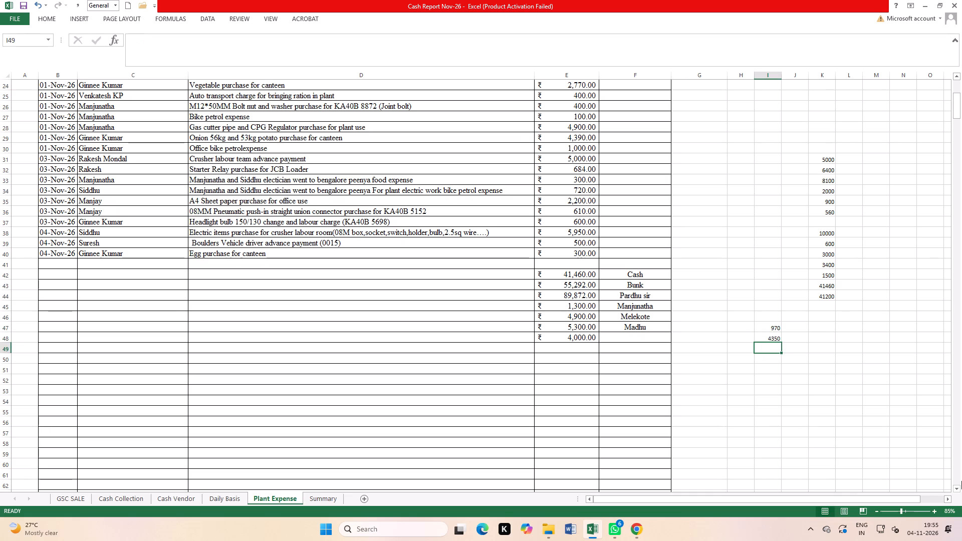
text(4100)
key(Return)
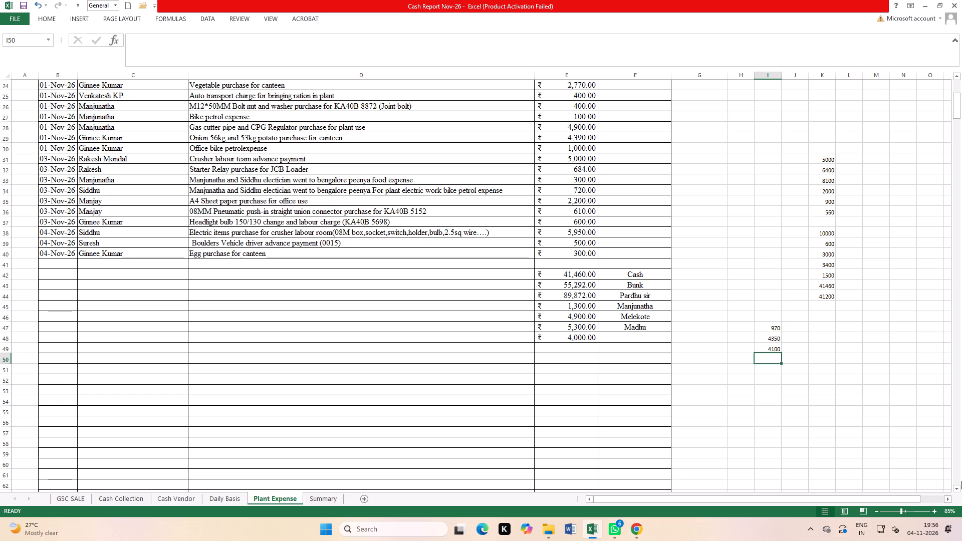
text(3100)
key(Return)
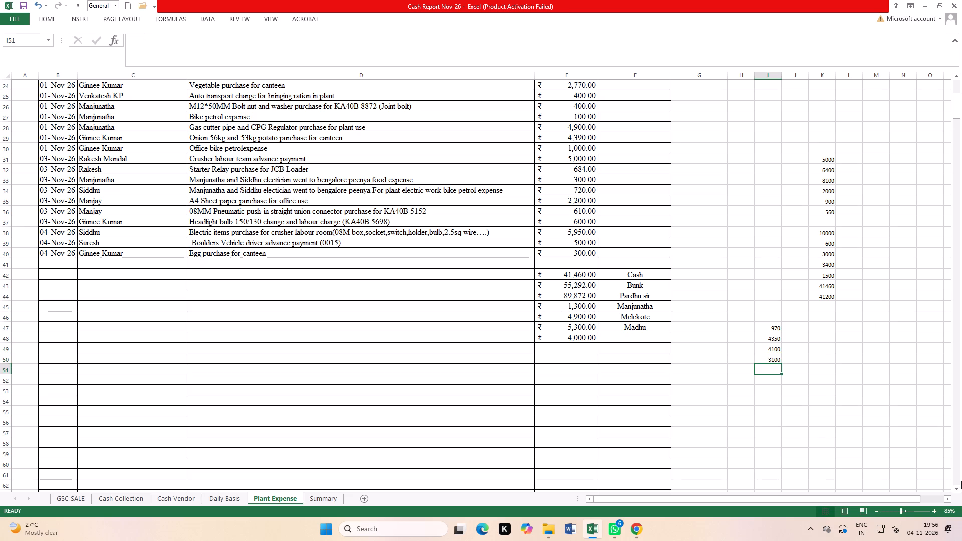
text(7432)
key(Return)
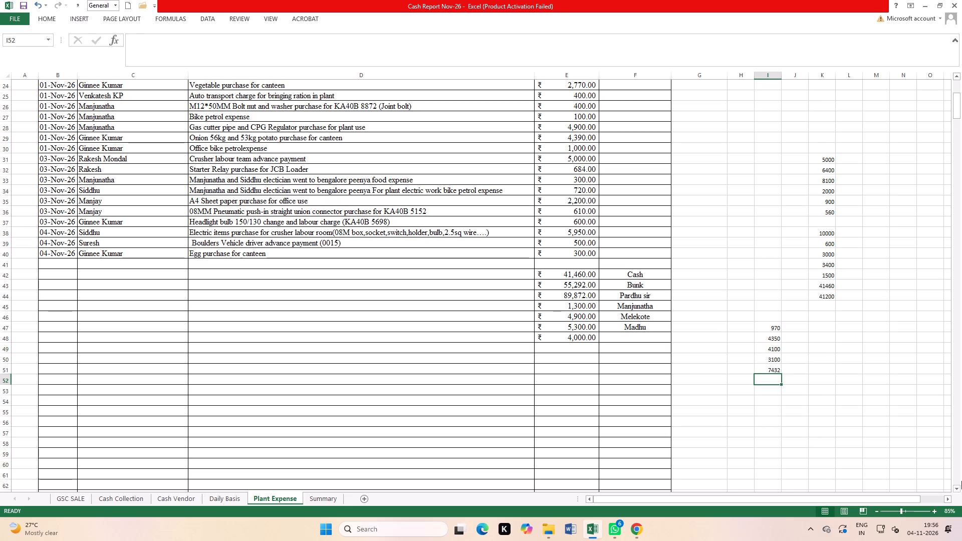
Extend the scratch list in column I with 11320, 6000, 24340 and 3100 in cells I52 to I55.
text(11320)
key(Return)
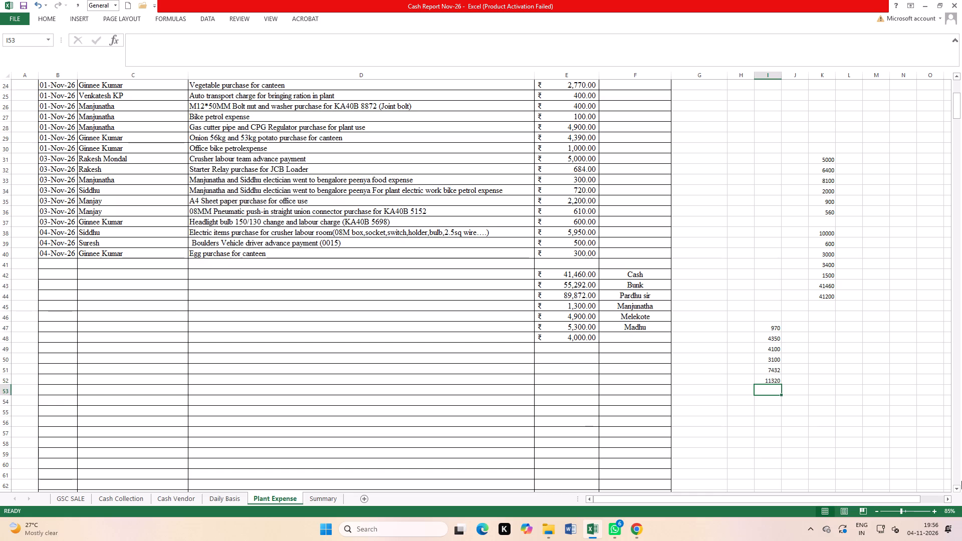
text(6000)
key(Return)
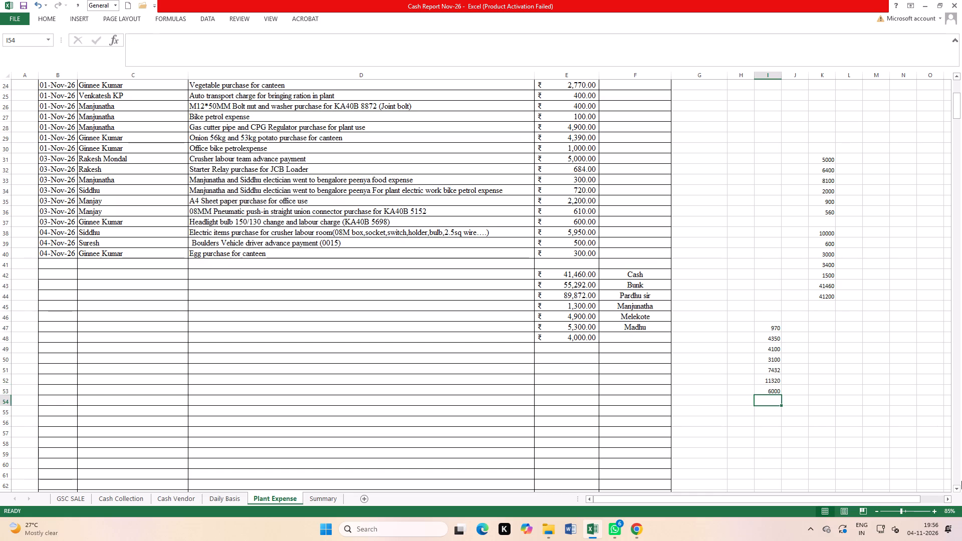
text(243)
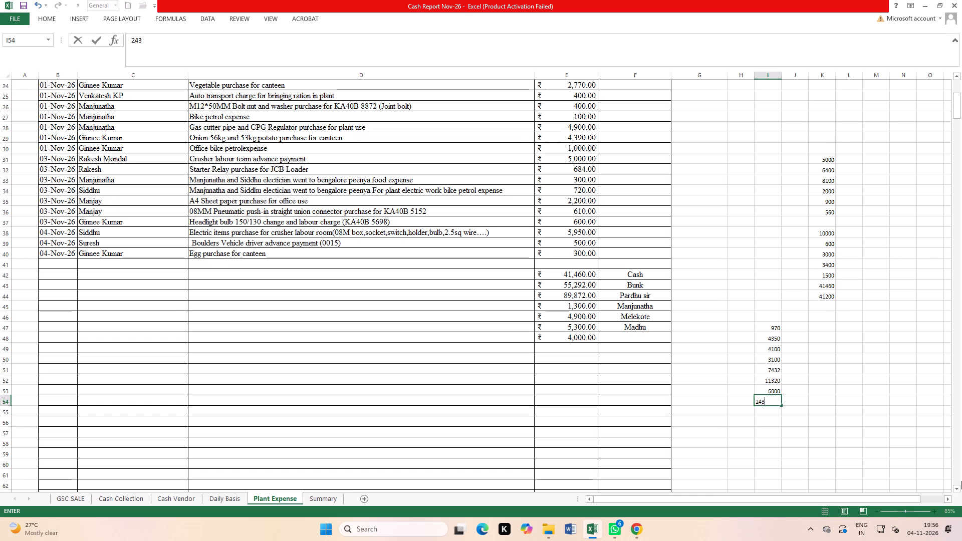
text(40)
key(Return)
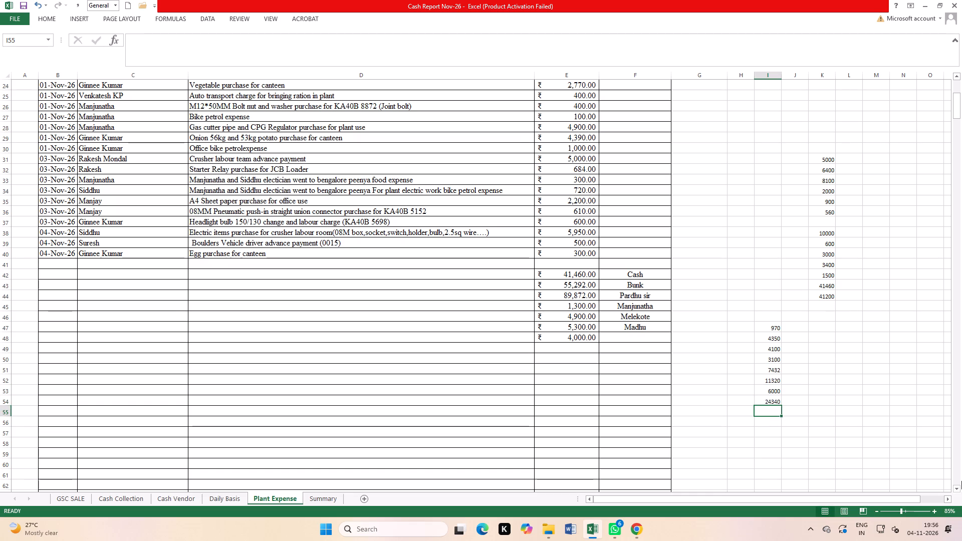
text(3100)
key(Return)
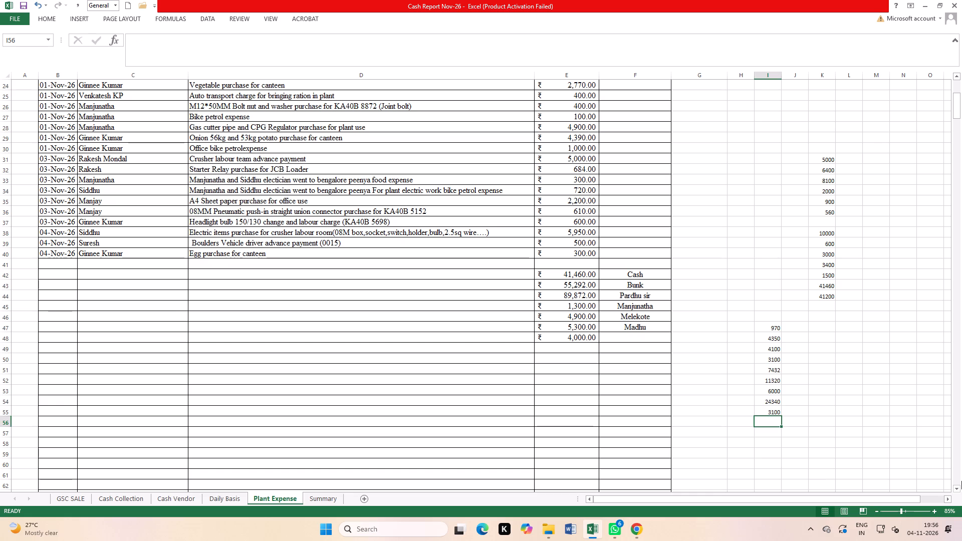
Check the sum of the scratch amounts in column I and set the Bunk amount in E43 to 64712.
click(854, 419)
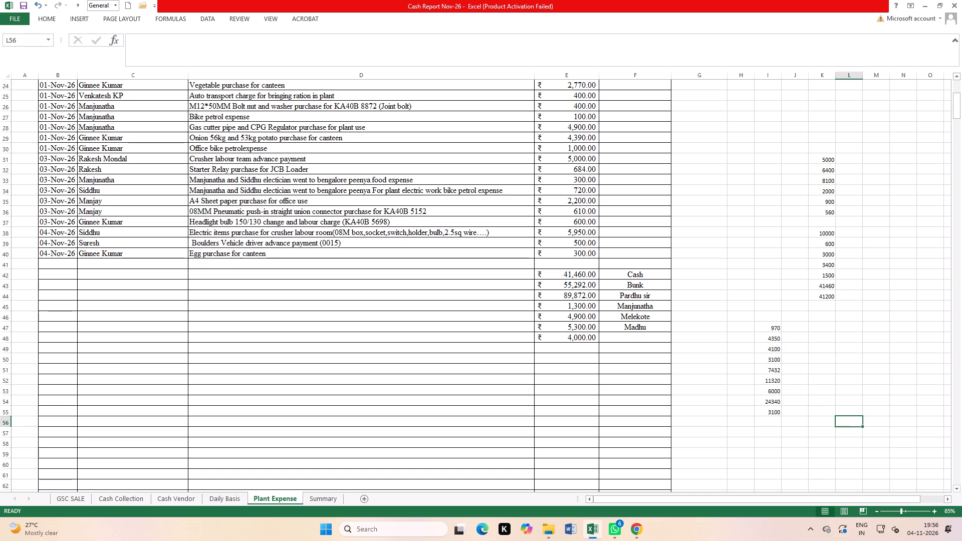
drag(774, 313, 774, 416)
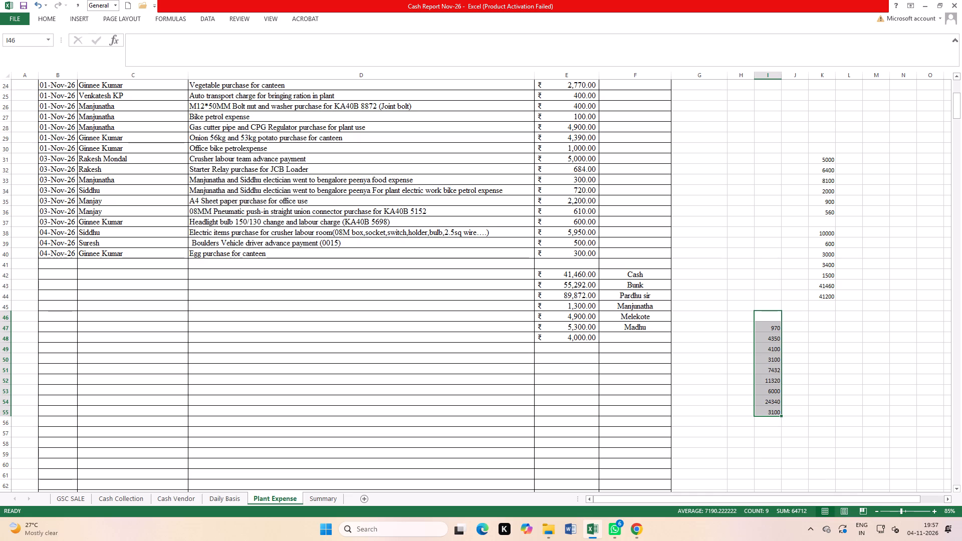
click(570, 283)
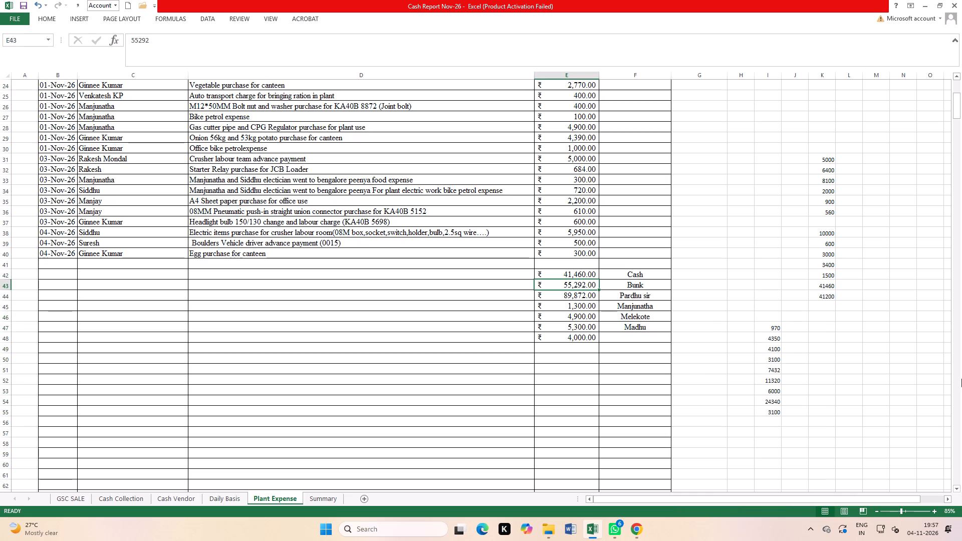
text(64712)
key(Return)
Clear all scratch figures beside the Plant Expense table, in columns H to M from row 13 down past the last listed amount.
scroll(961, 331, up, 6)
scroll(910, 217, up, 5)
drag(735, 212, 807, 540)
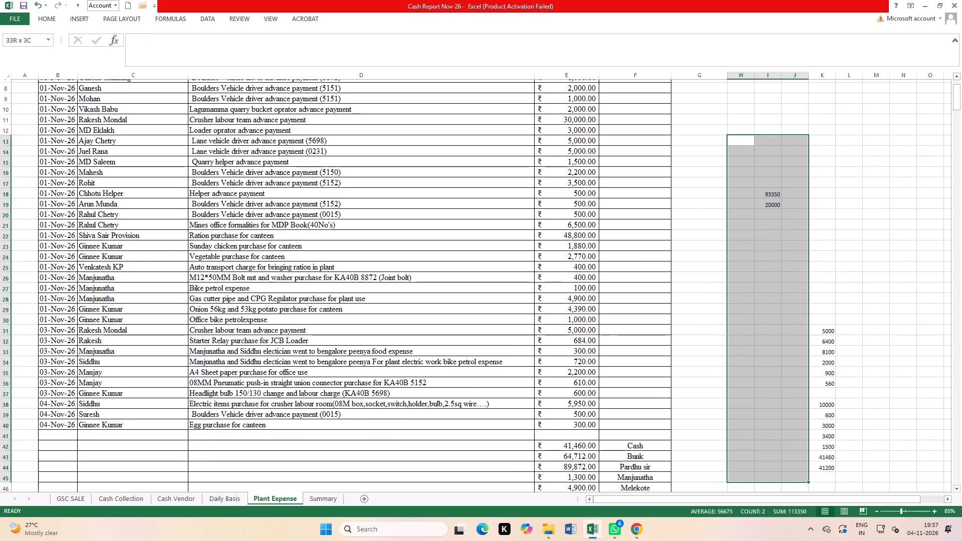
drag(807, 540, 869, 451)
key(Delete)
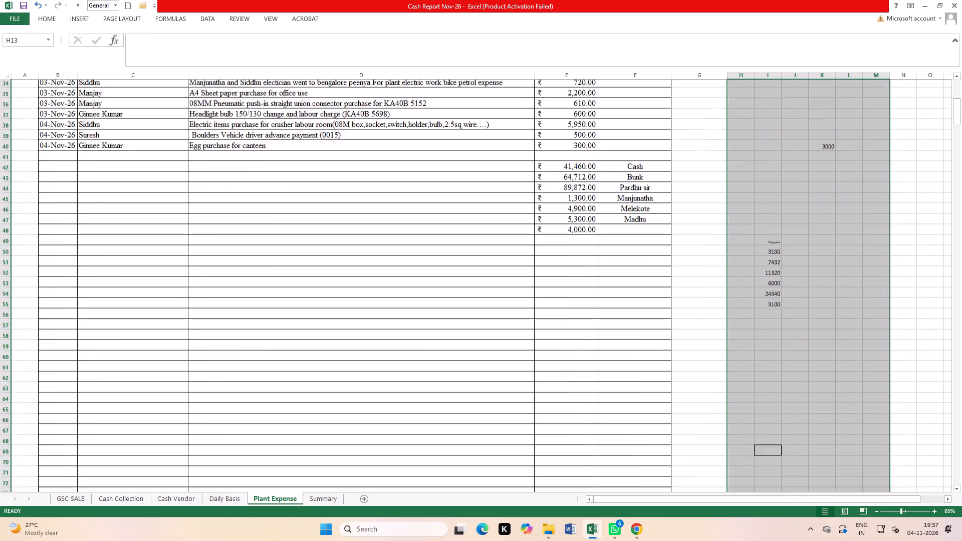
scroll(860, 387, down, 6)
click(787, 382)
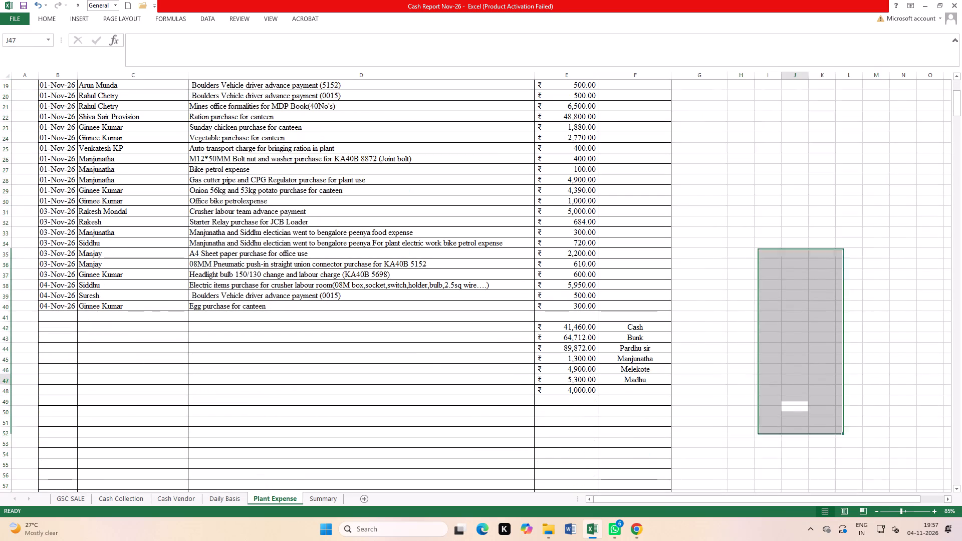
scroll(709, 277, up, 9)
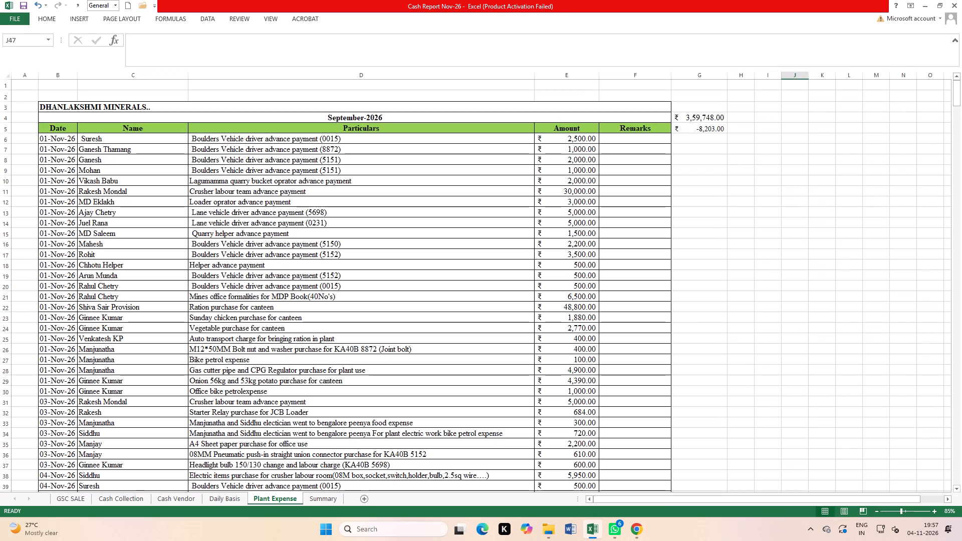
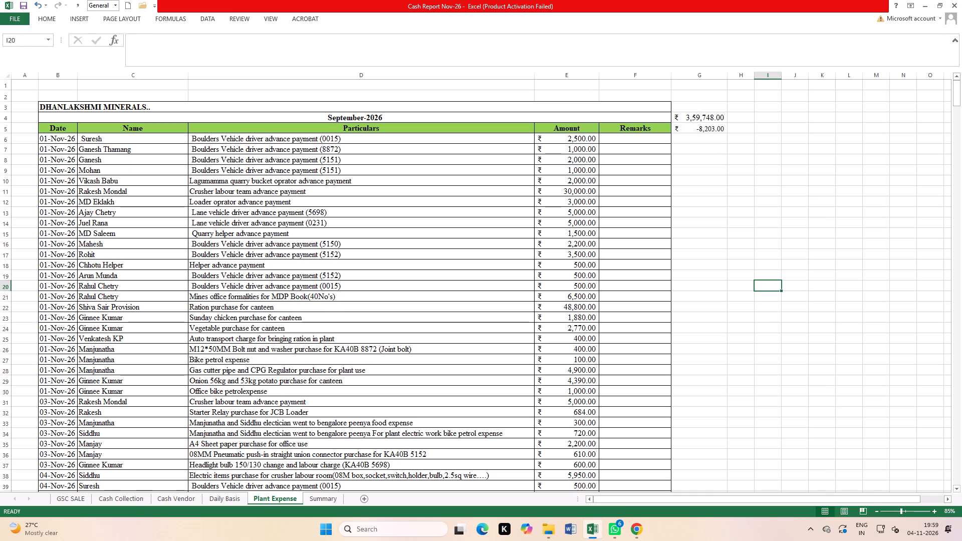
On the Plant Expense sheet, start a scratch list with 3100, 24340, 6000 and 11320 in cells I20 to I23.
text(3100)
key(Return)
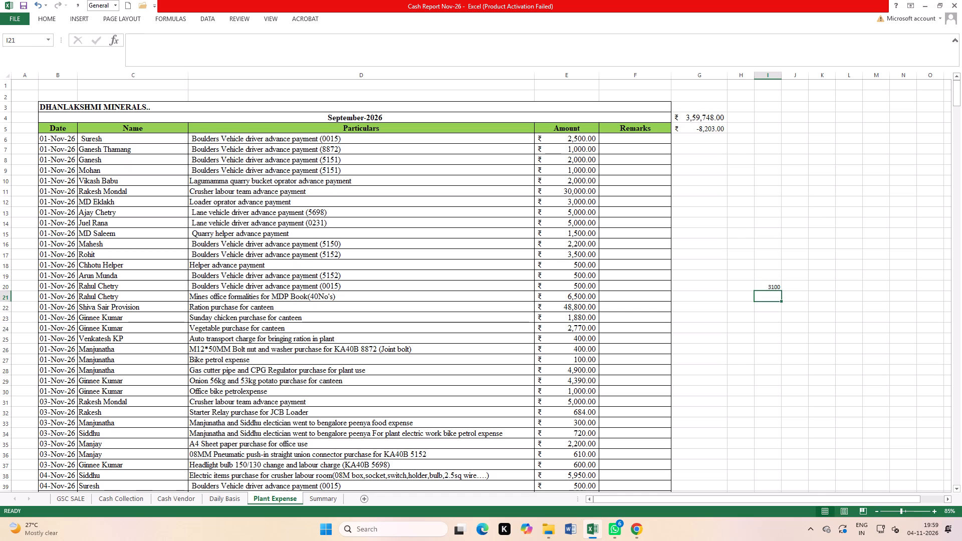
text(2334)
key(BackSpace)
key(BackSpace)
key(BackSpace)
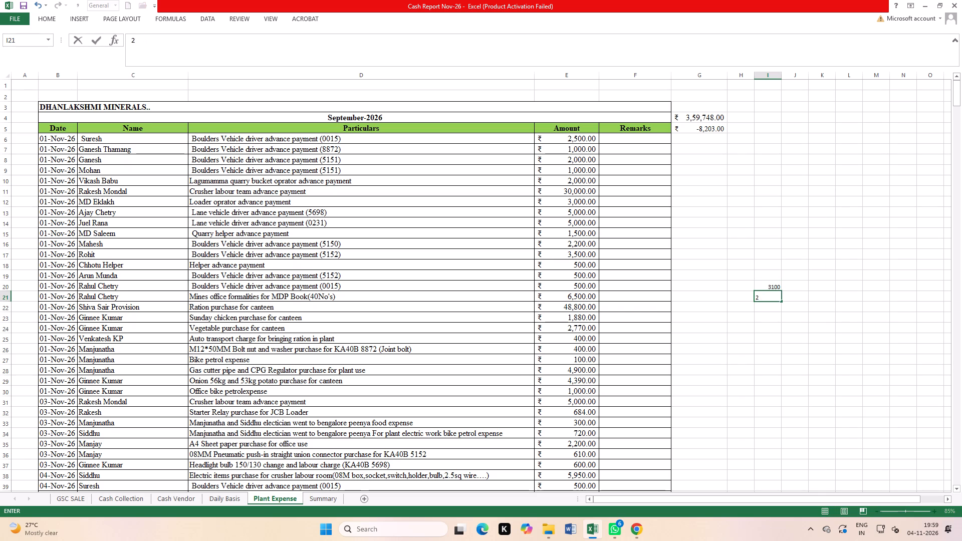
text(4340)
key(Return)
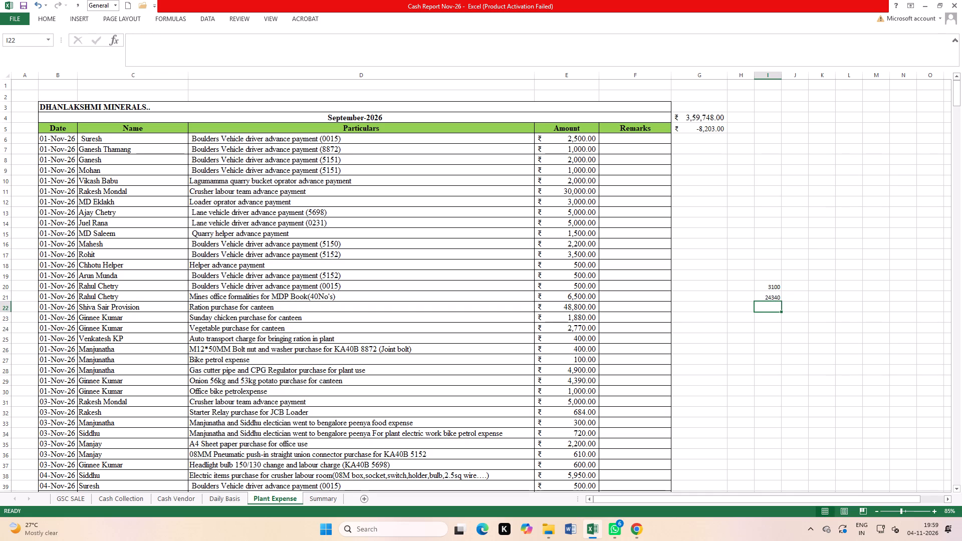
text(600)
key(0)
key(Return)
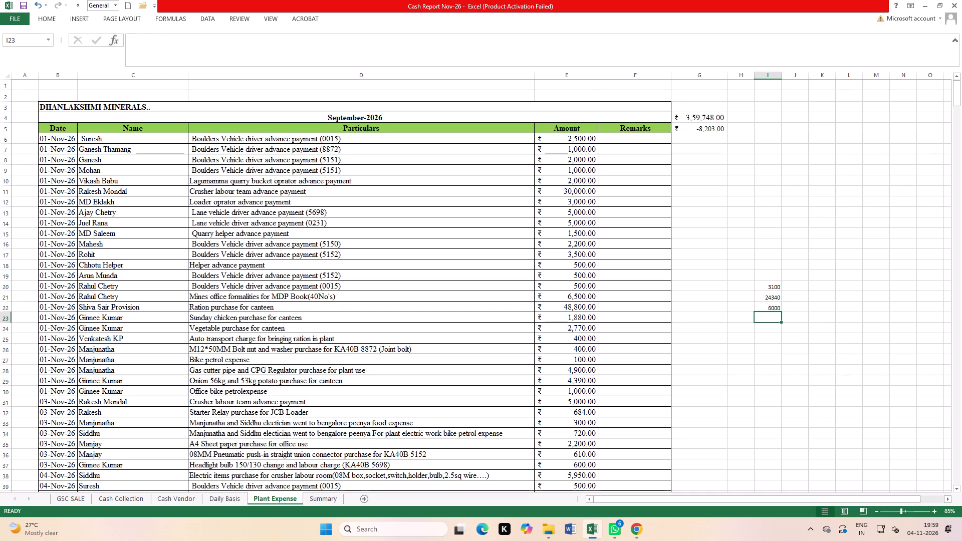
text(11320)
key(Return)
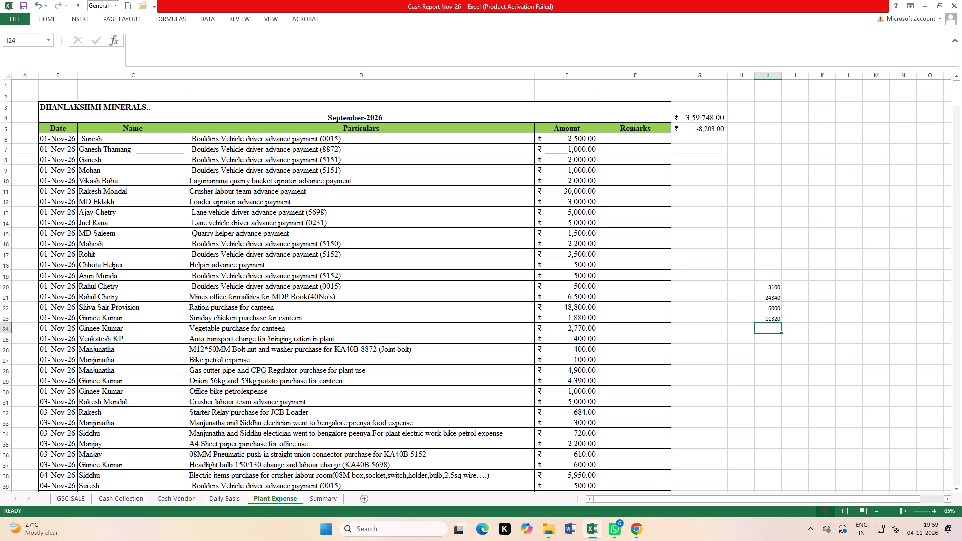
Continue the scratch list in column I with 7432, 3100, 4100, 4350 and 970 in cells I24 to I28.
text(7432)
key(Return)
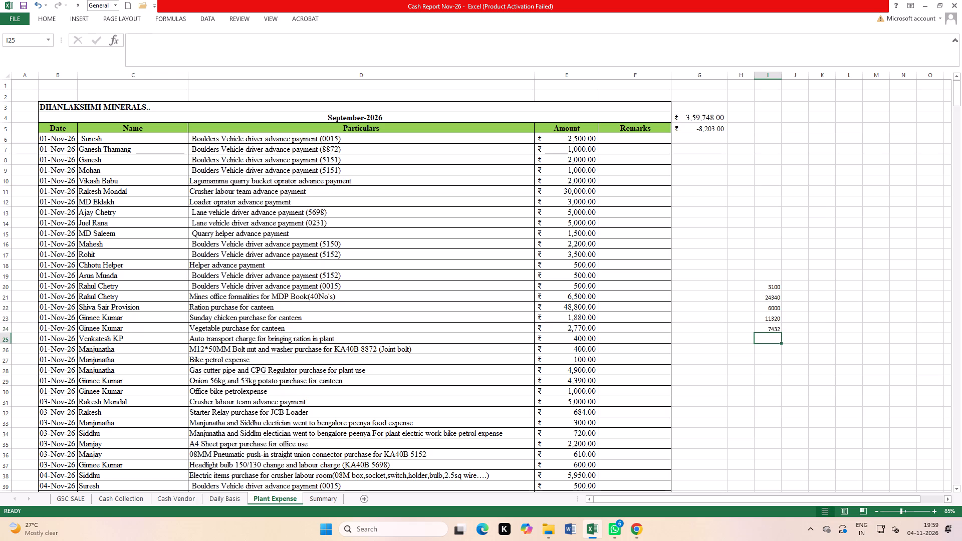
text(3100)
key(Return)
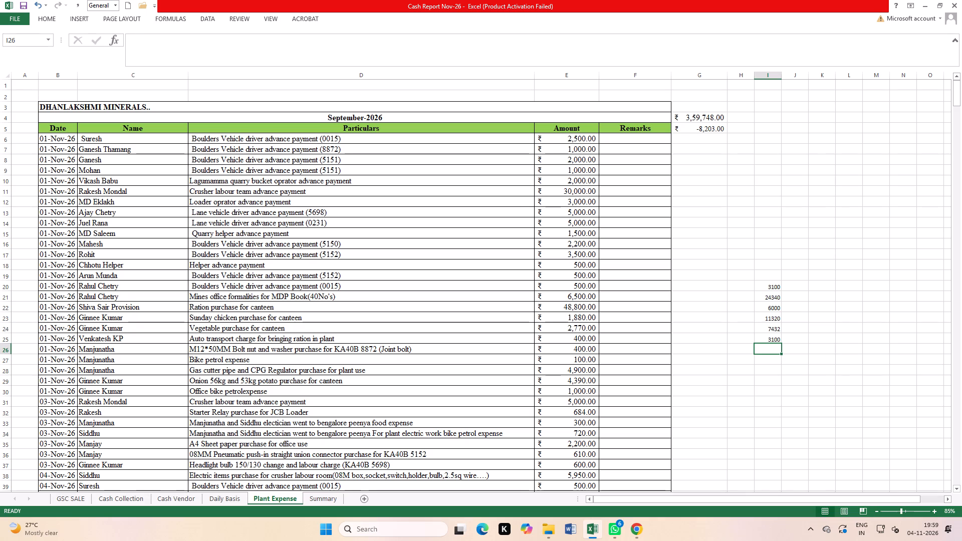
text(4100)
key(Return)
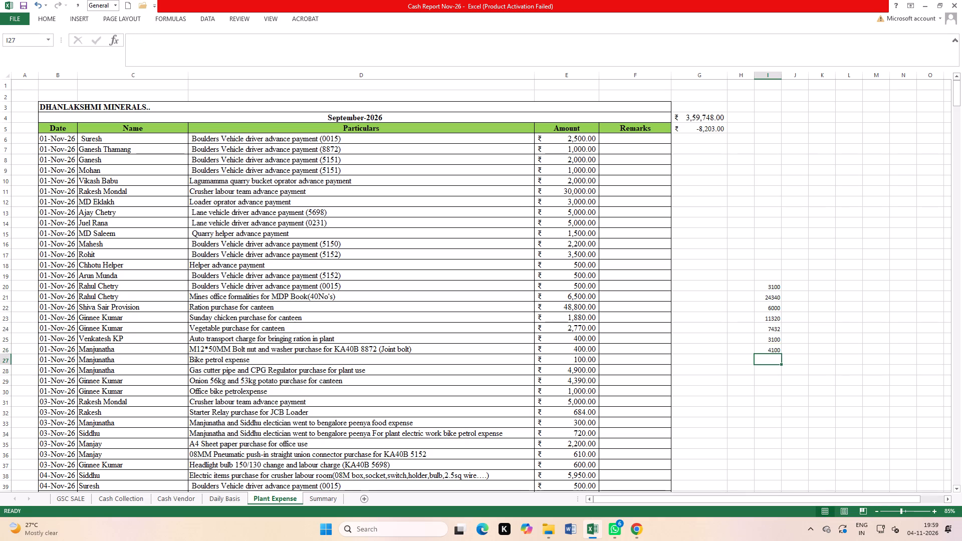
text(4350)
key(Return)
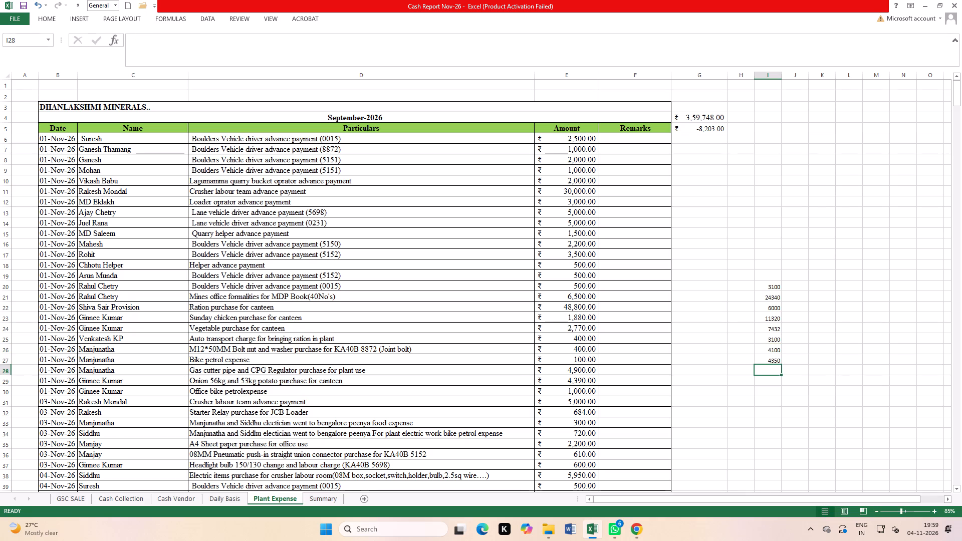
text(970)
key(Return)
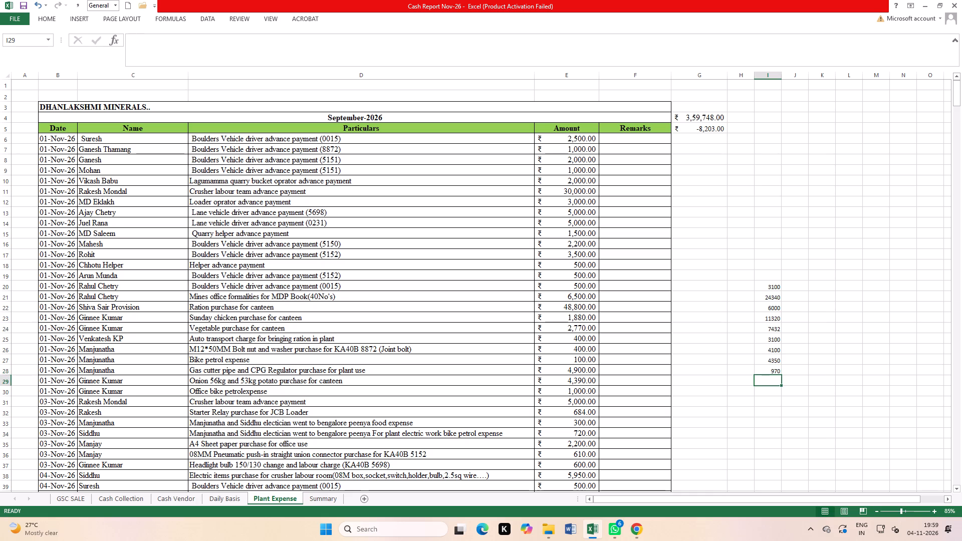
Check the sum of the scratch amounts in column I against the Bunk amount in E43.
click(868, 329)
drag(766, 268, 776, 388)
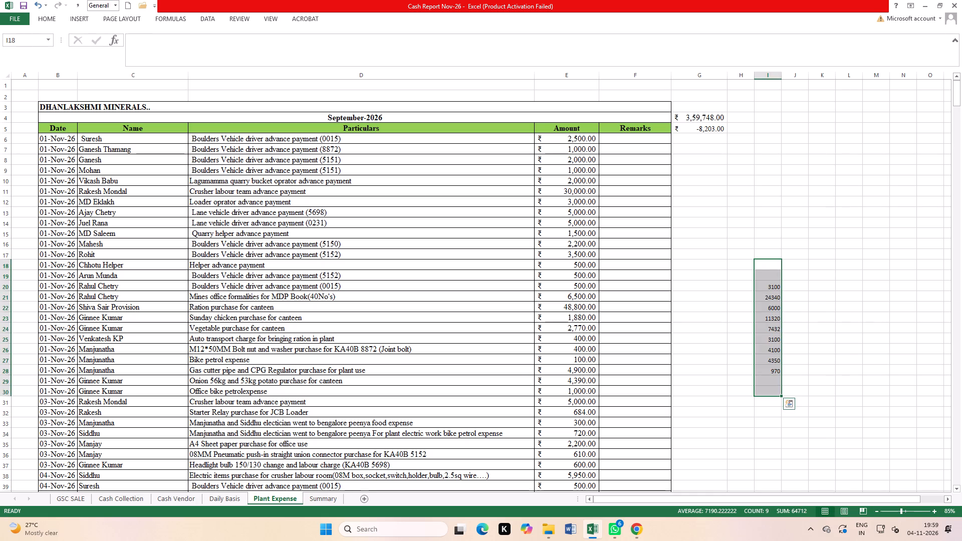
scroll(642, 362, down, 7)
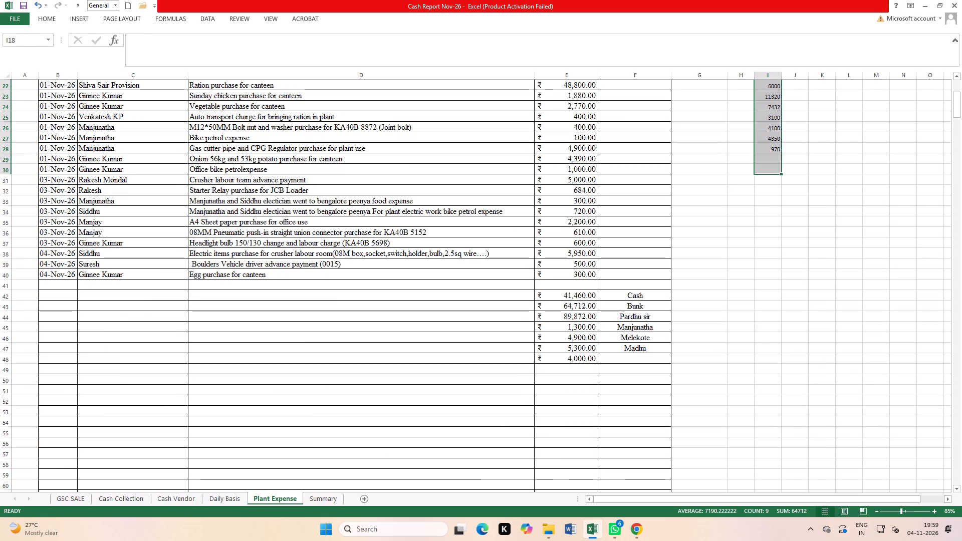
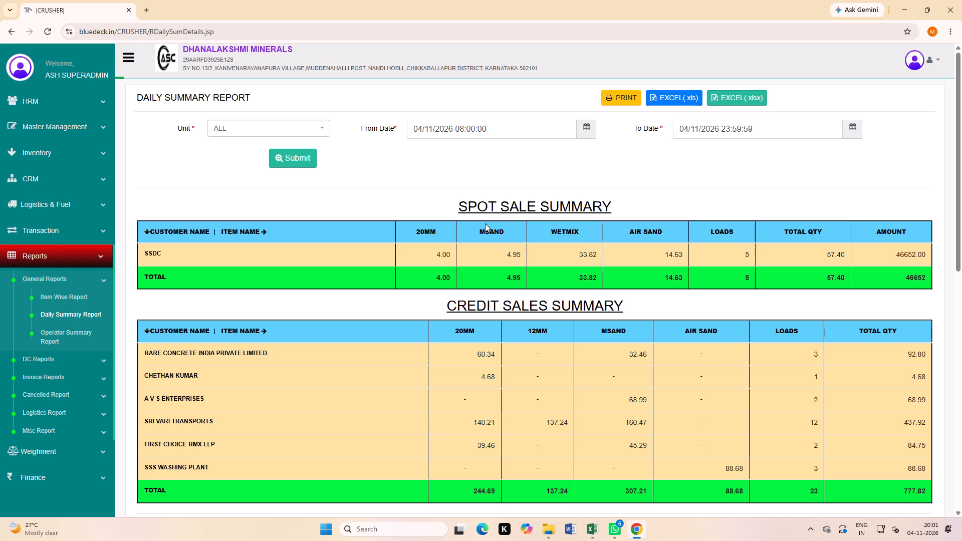
Review the Daily Summary Report for 04/11/2026, from the sales summaries through the inward and outward items to the collection summary.
scroll(591, 269, down, 10)
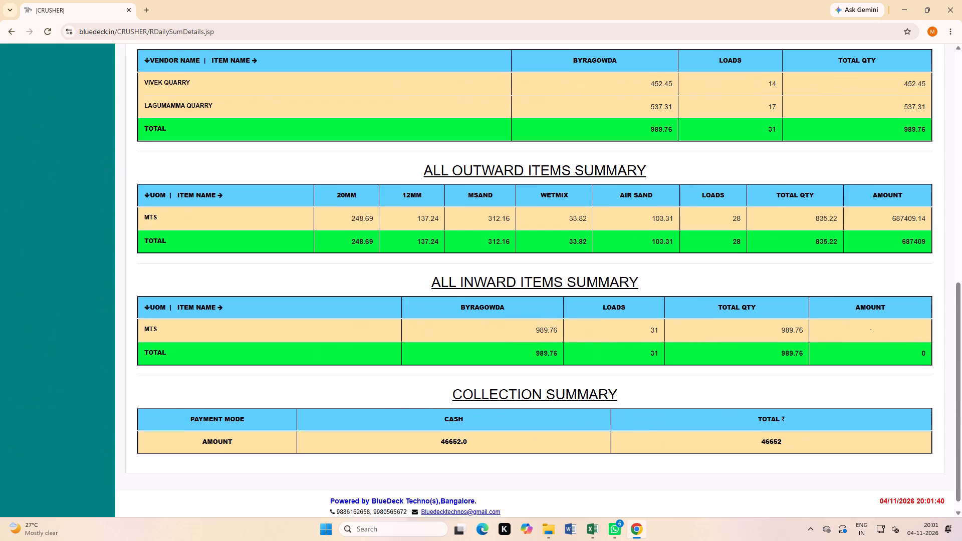
scroll(568, 280, down, 10)
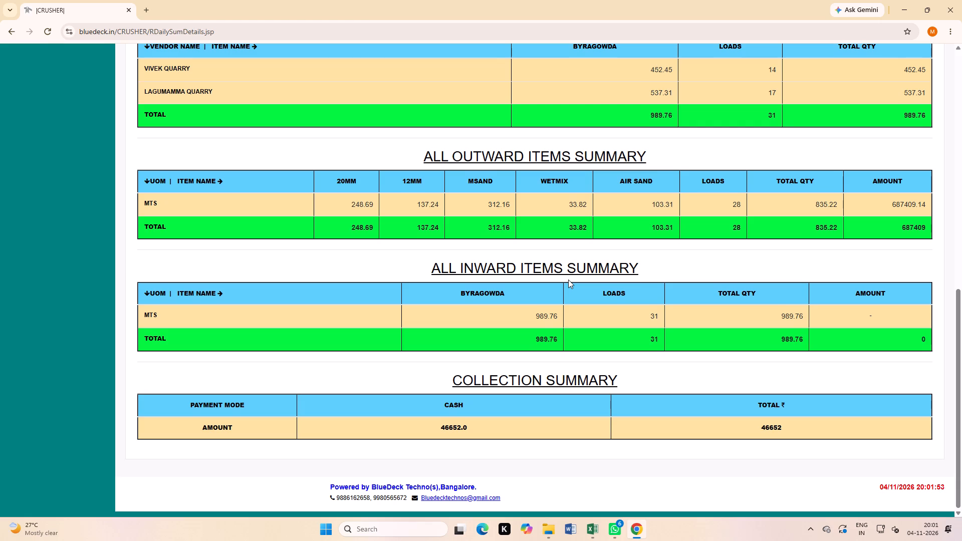
scroll(568, 280, up, 3)
scroll(442, 296, up, 3)
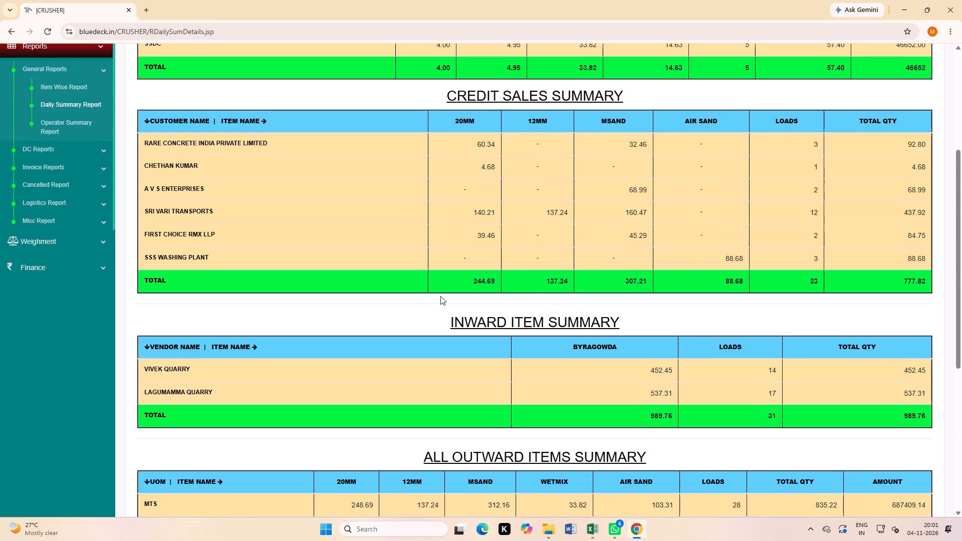
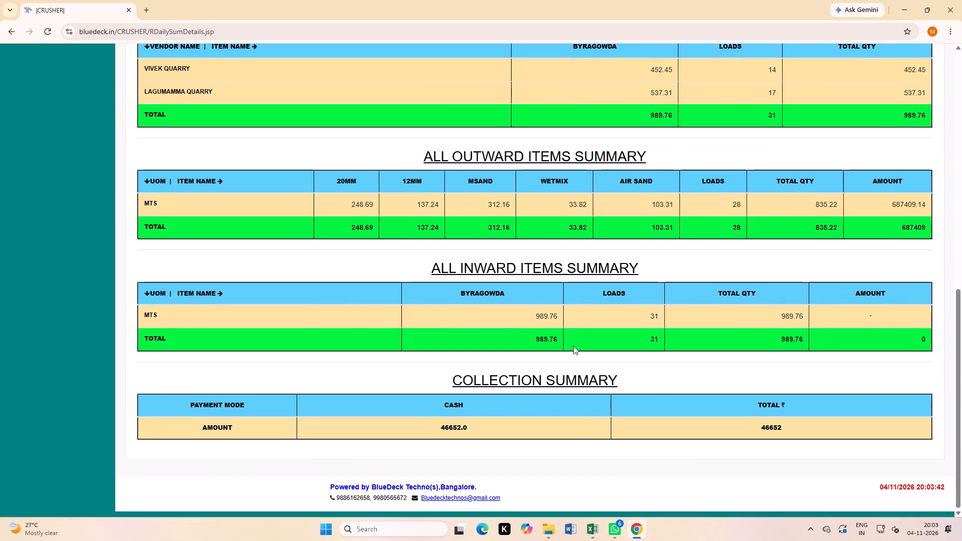
Generate the Daily Summary Report for all units from 01/11/2026 00:00:00, keeping 04/11/2026 23:59:59 as the end date.
scroll(573, 346, up, 12)
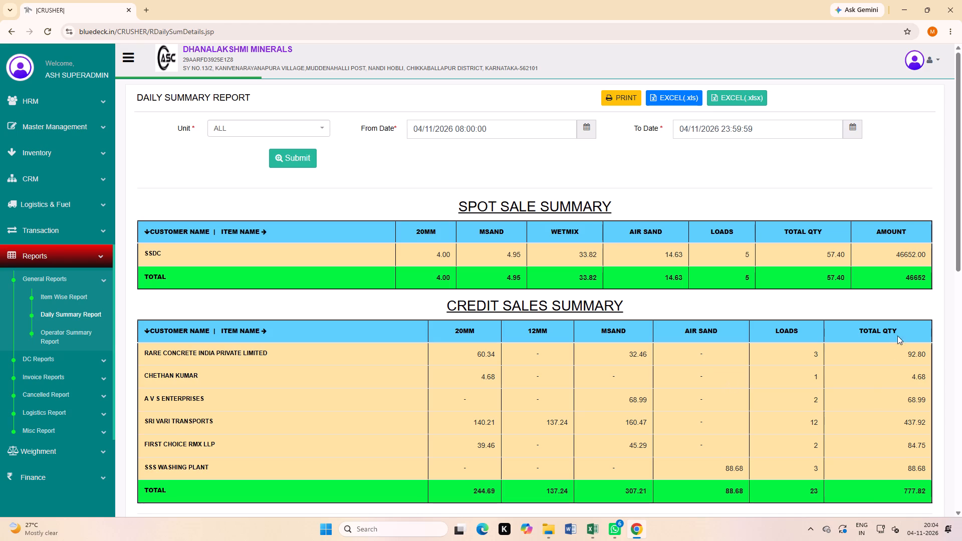
scroll(353, 220, up, 10)
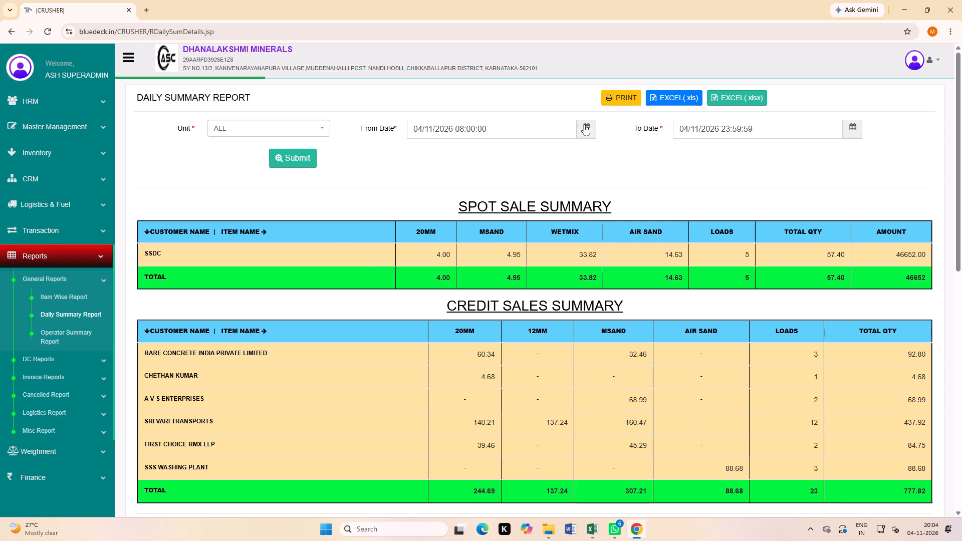
click(587, 123)
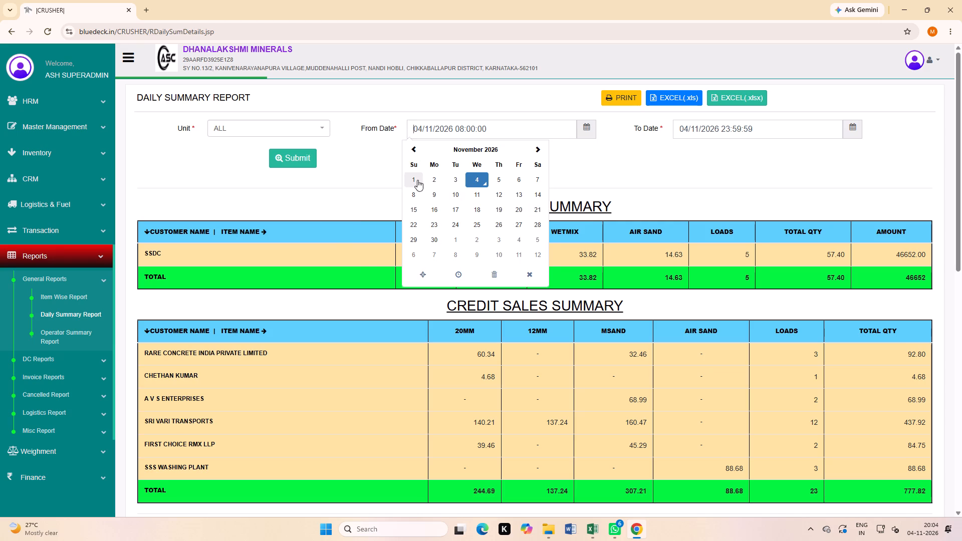
click(417, 180)
click(635, 175)
click(462, 129)
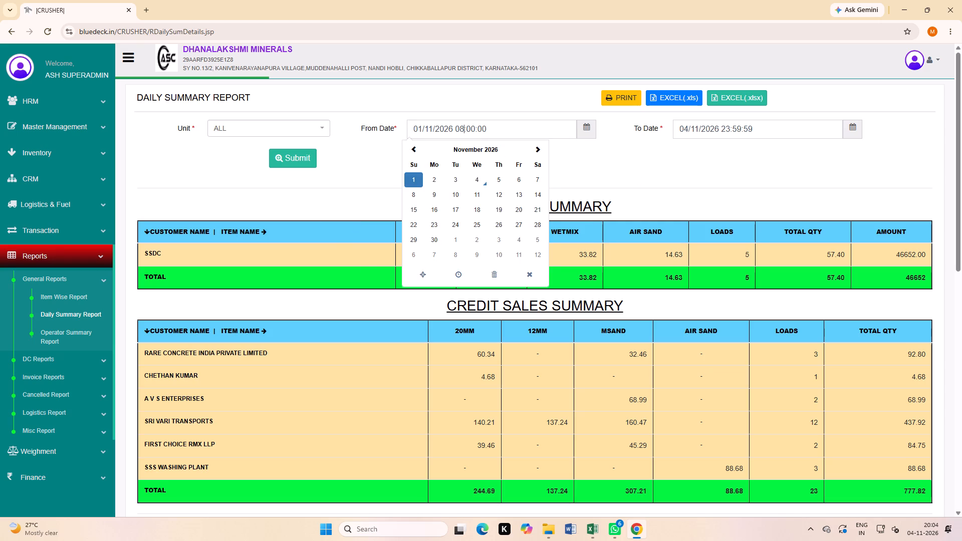
key(BackSpace)
key(0)
click(630, 158)
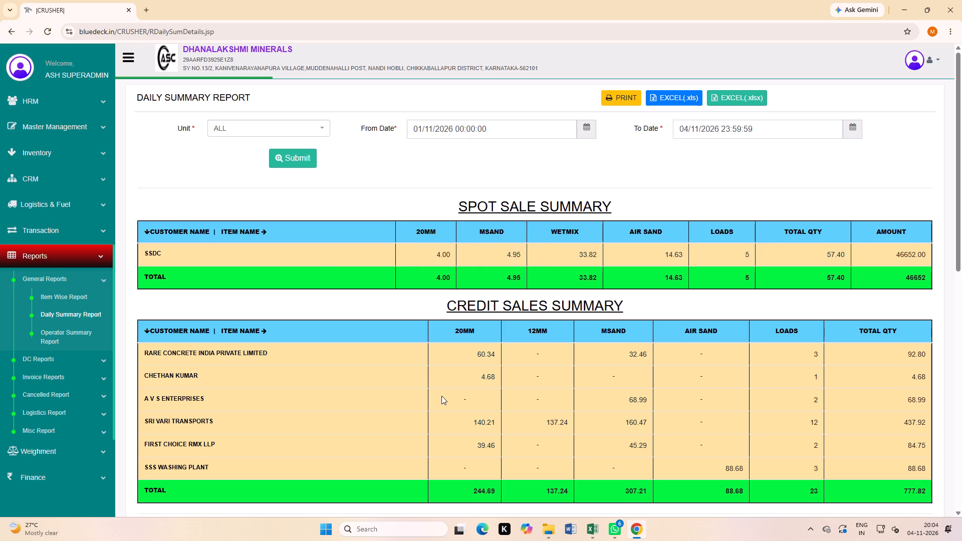
click(298, 154)
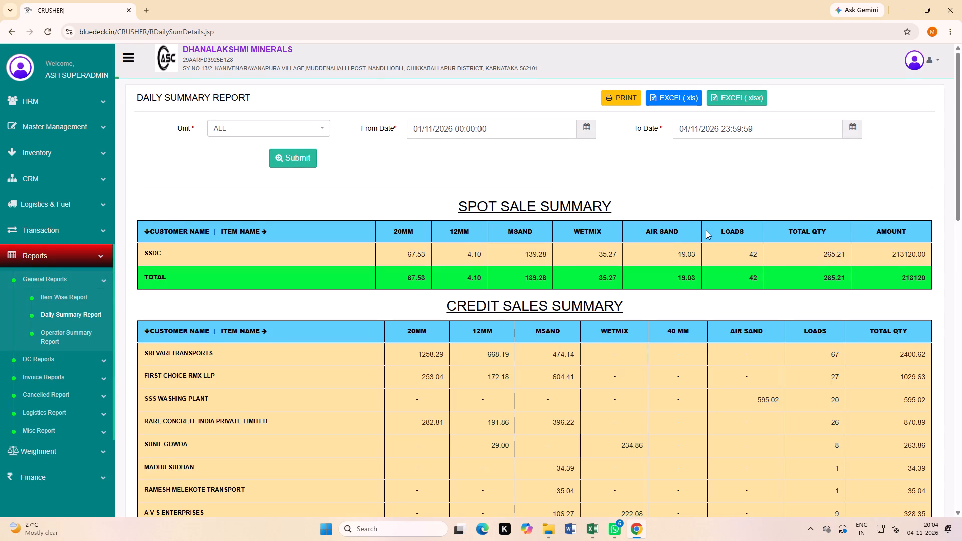
Review the month-to-date Daily Summary Report, from the spot and credit sales through the item totals to the collection summary.
scroll(706, 230, down, 20)
scroll(706, 230, down, 1)
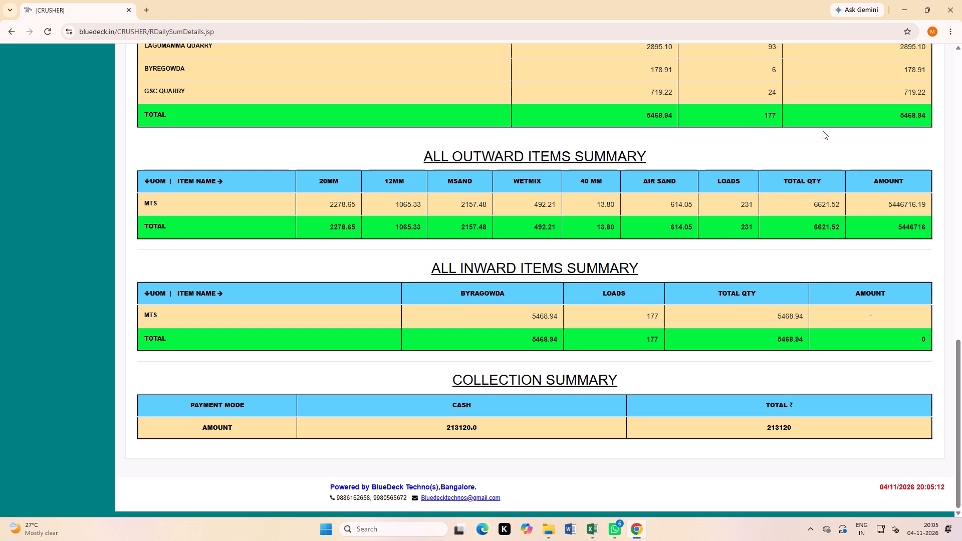
scroll(177, 294, up, 19)
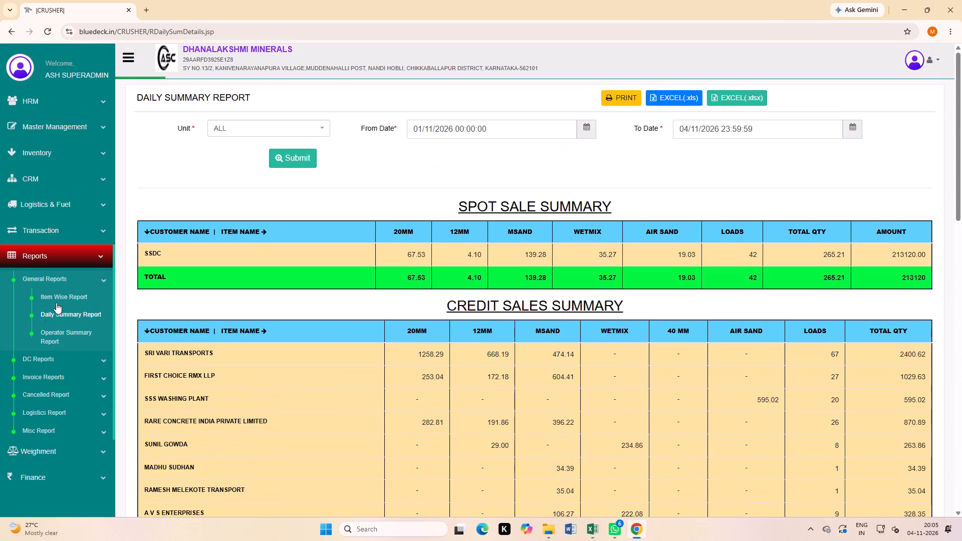
scroll(56, 303, up, 4)
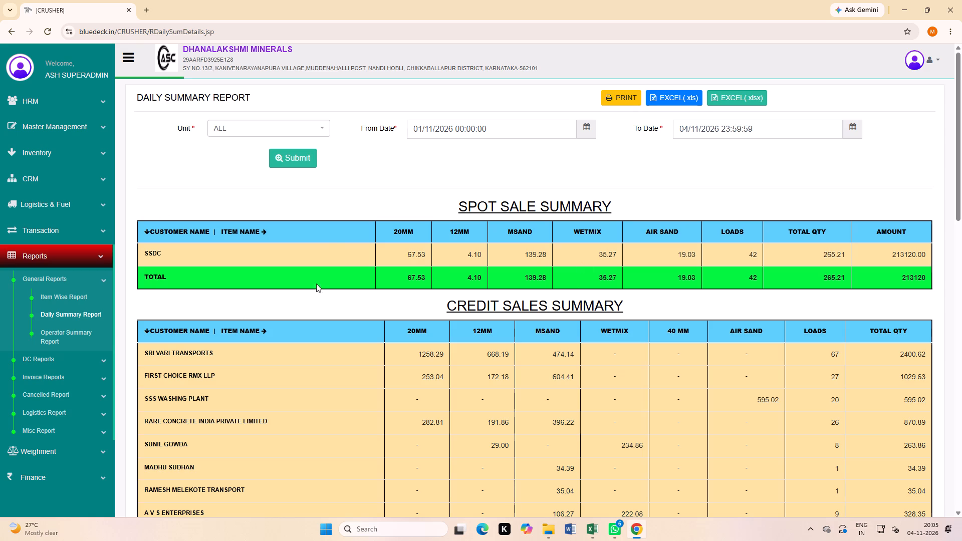
Close the browser window with the Daily Summary Report and save the Cash Report Nov-26 workbook in Excel.
scroll(447, 230, up, 5)
scroll(639, 275, down, 4)
scroll(700, 286, up, 5)
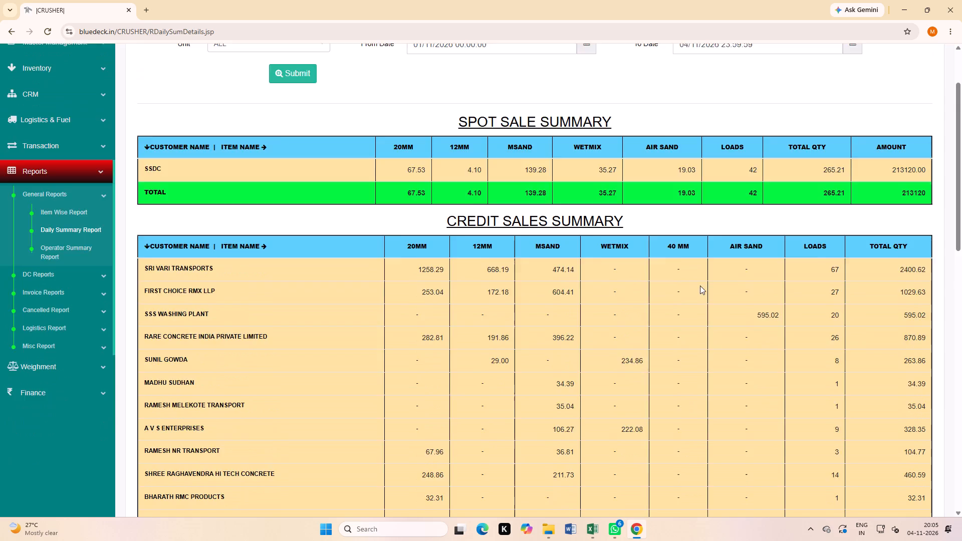
click(961, 2)
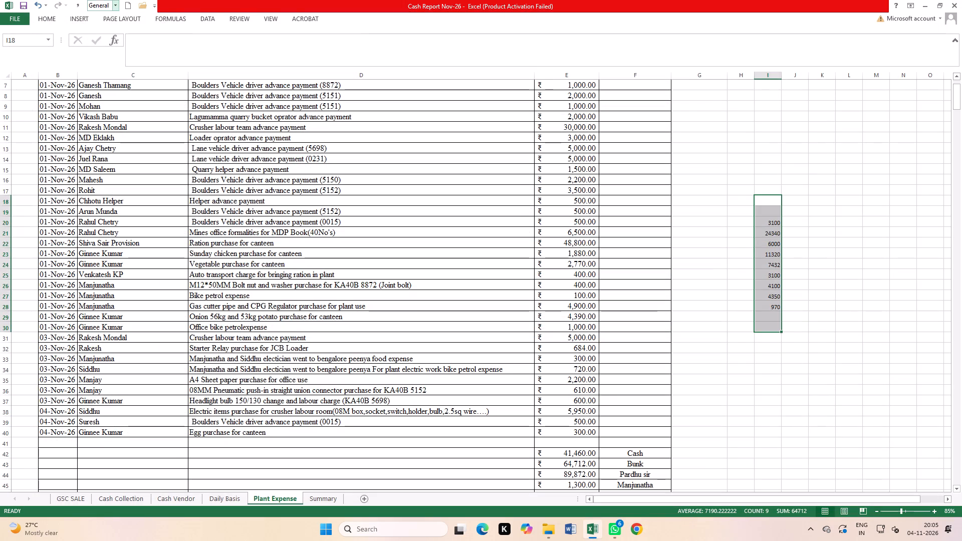
triple_click(22, 5)
Clear the amount in E22 for the Shiva Sair Provision canteen ration purchase on the Plant Expense sheet and save the workbook.
scroll(713, 188, up, 1)
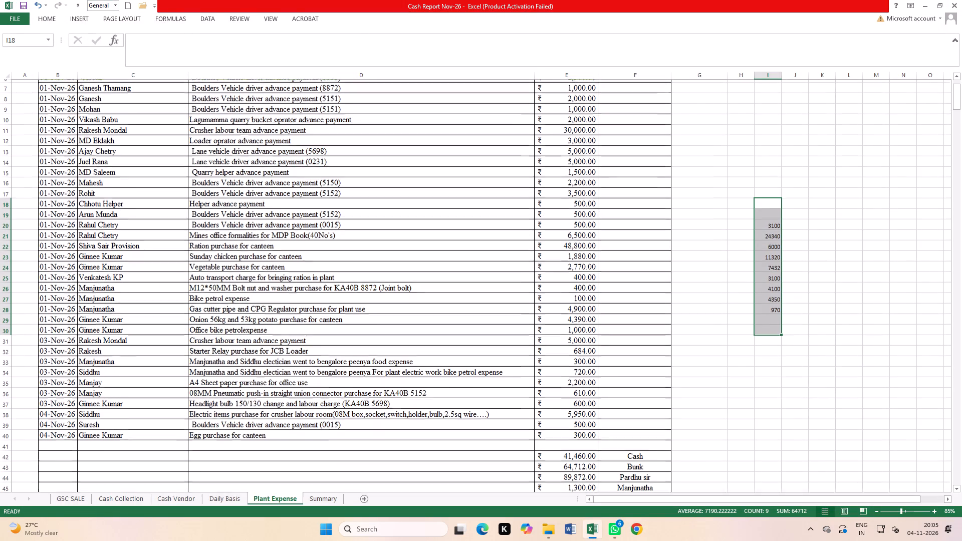
scroll(713, 189, up, 1)
click(579, 308)
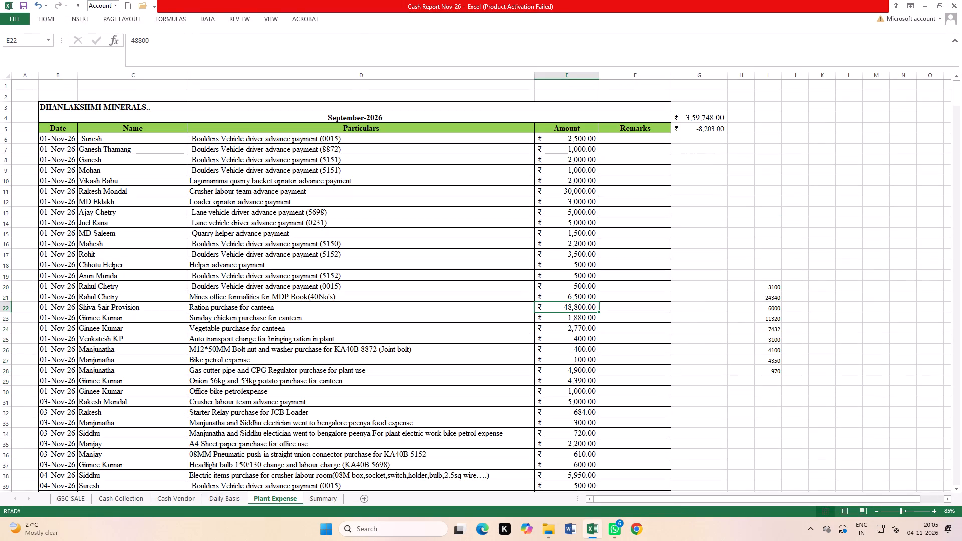
key(Delete)
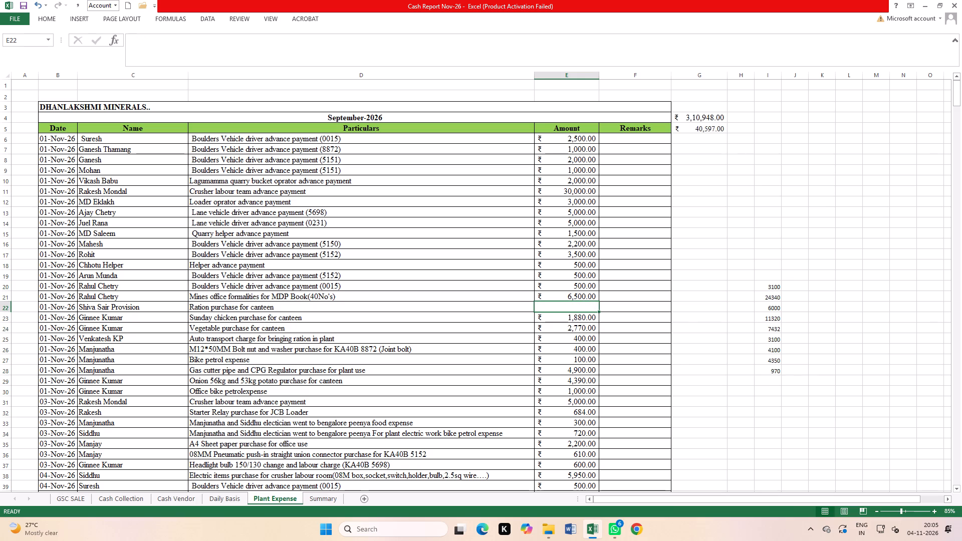
click(788, 253)
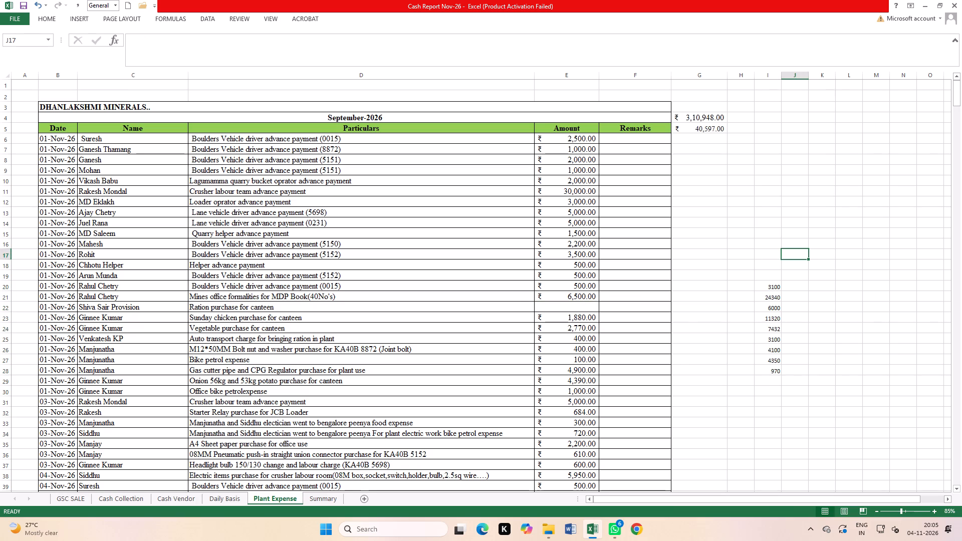
triple_click(25, 1)
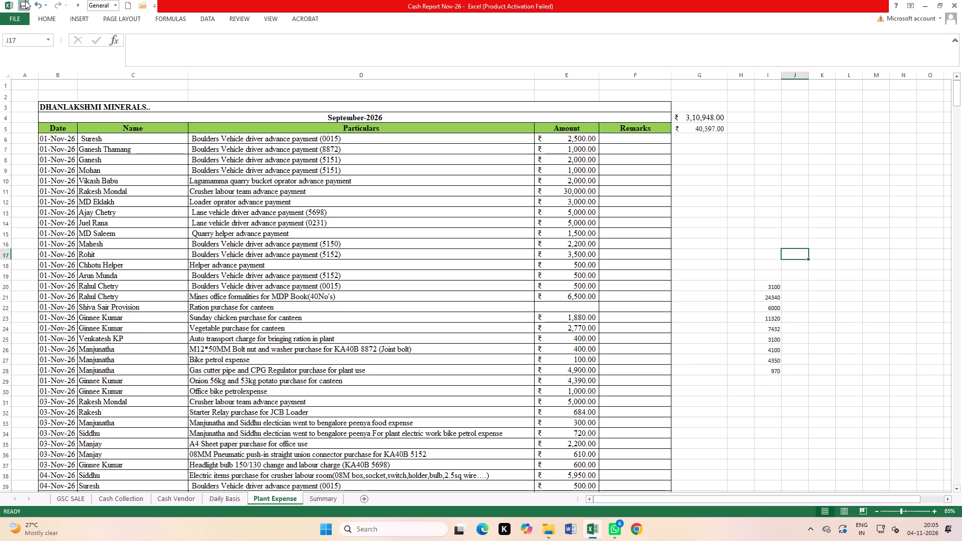
double_click(25, 1)
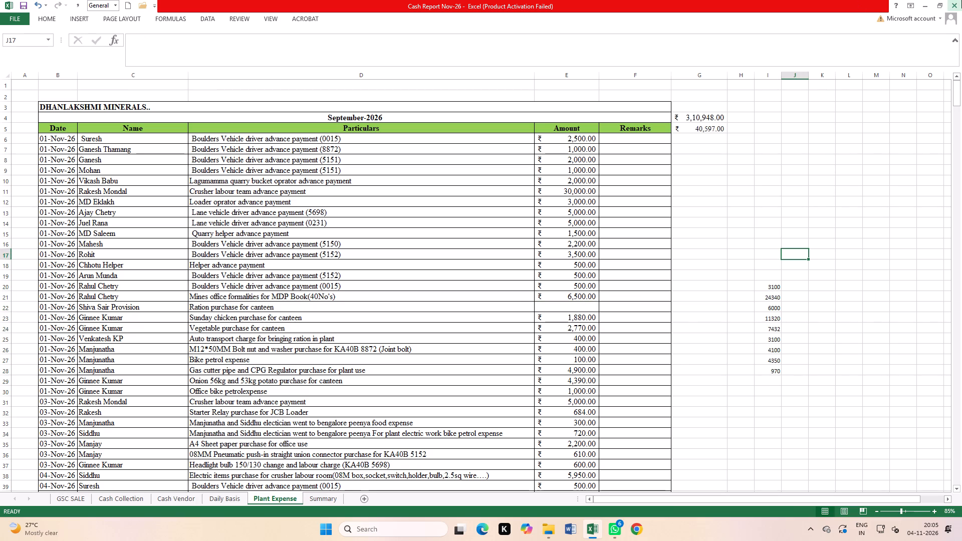